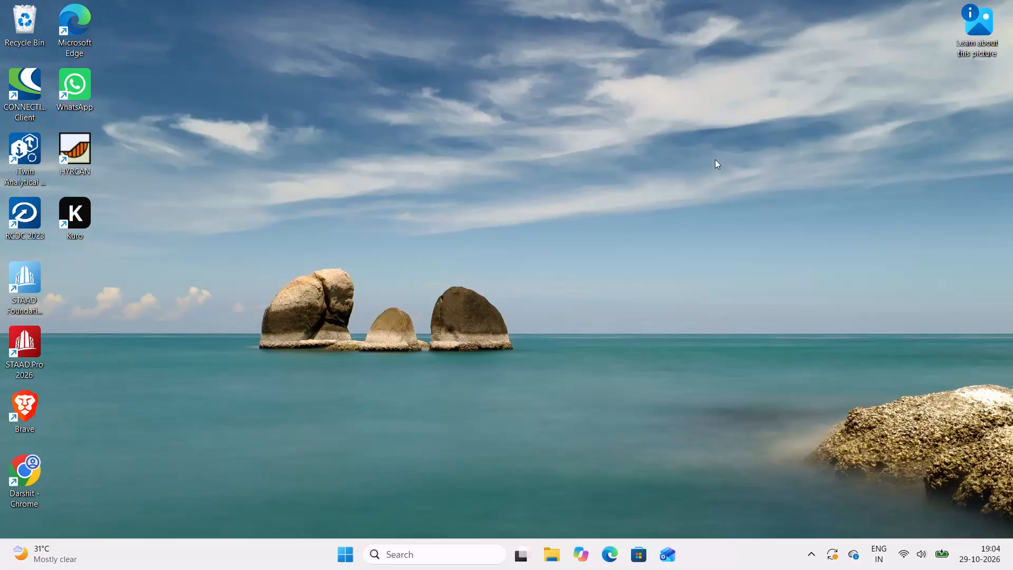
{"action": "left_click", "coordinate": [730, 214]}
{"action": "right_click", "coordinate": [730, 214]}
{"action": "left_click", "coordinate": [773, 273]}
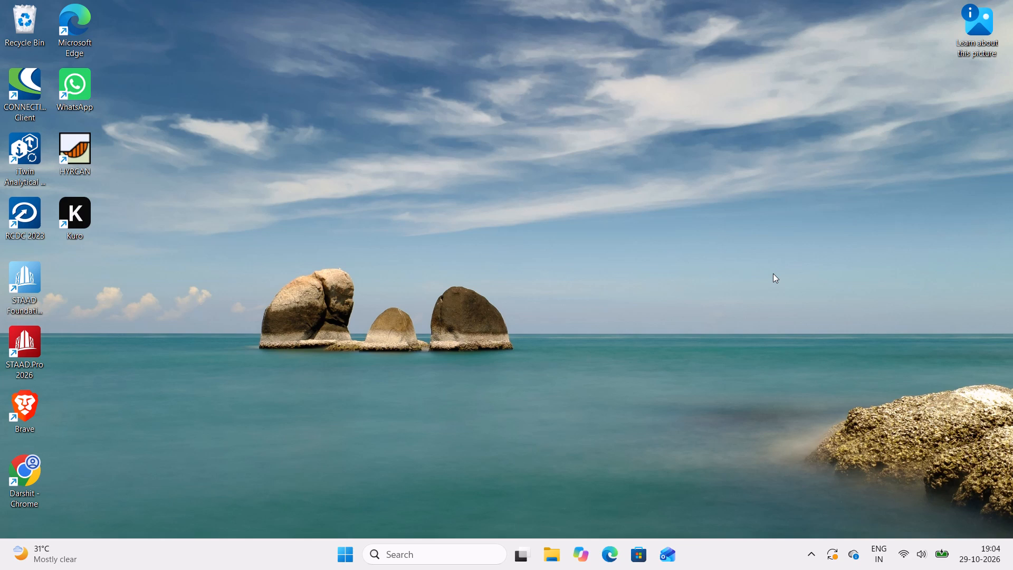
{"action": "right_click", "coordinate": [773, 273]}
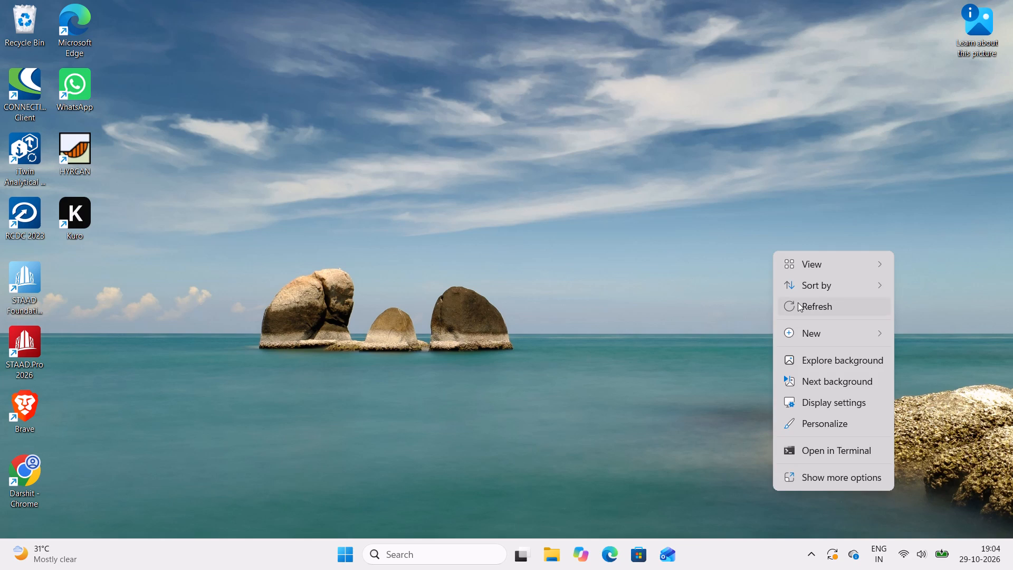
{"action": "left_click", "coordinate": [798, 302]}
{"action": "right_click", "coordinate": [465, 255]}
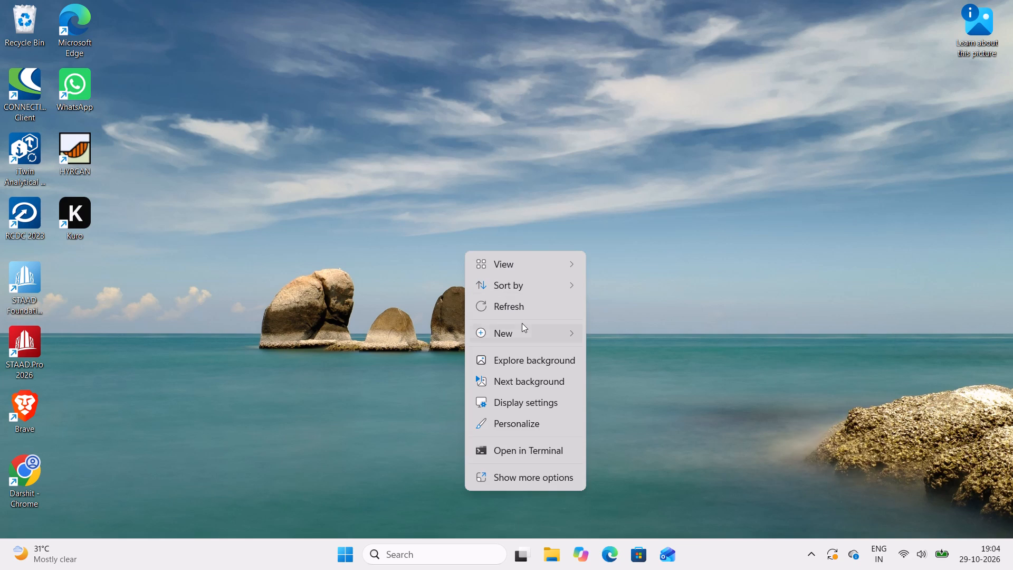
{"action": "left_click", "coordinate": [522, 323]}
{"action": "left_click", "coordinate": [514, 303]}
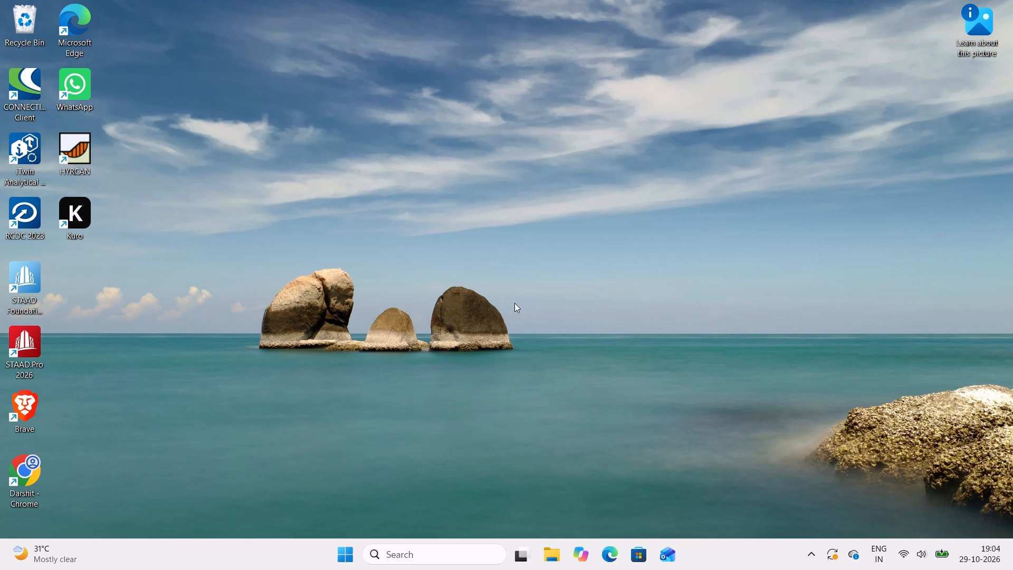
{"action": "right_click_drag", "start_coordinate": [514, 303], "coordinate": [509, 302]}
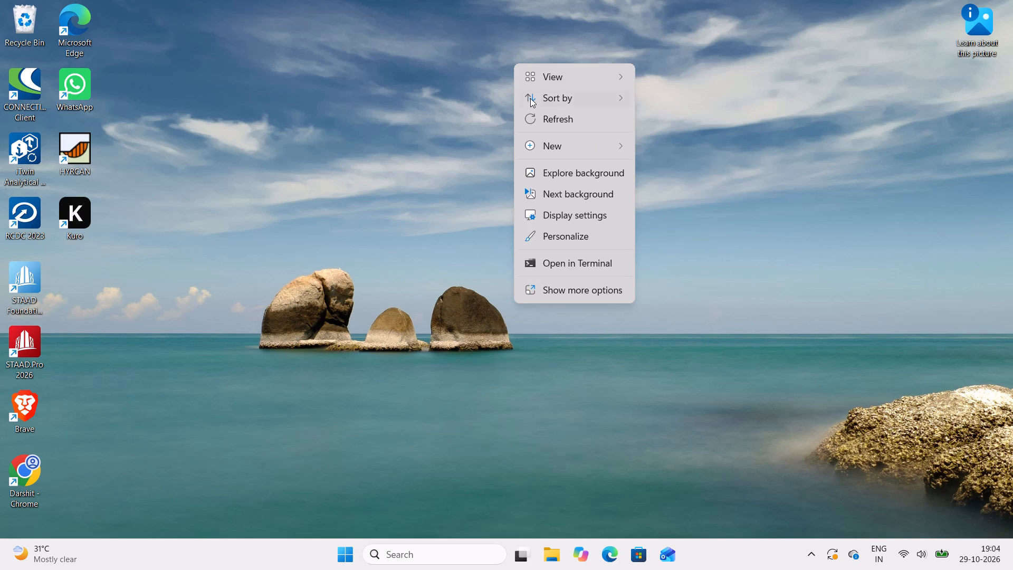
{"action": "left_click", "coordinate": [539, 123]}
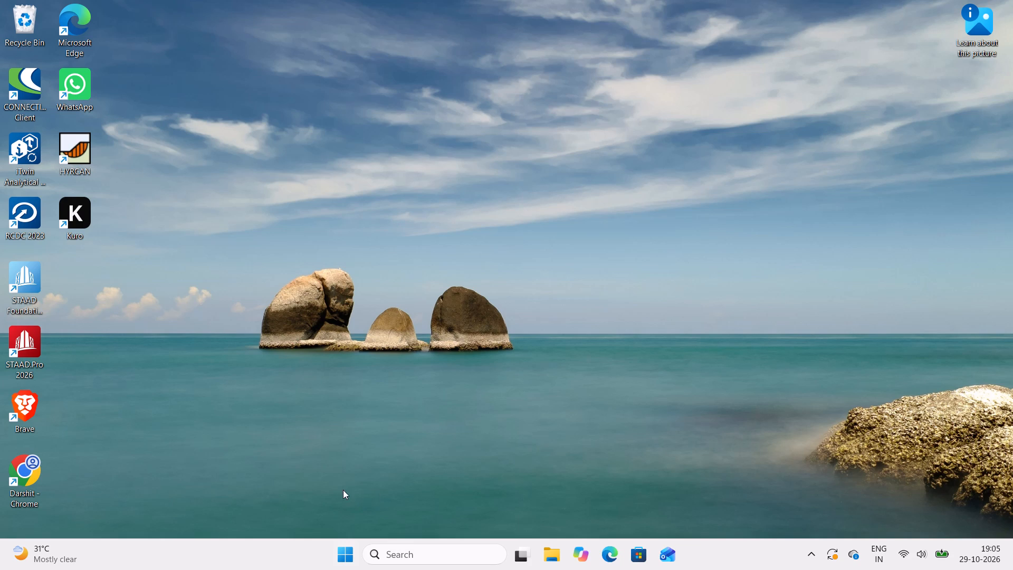
Launch Excel and open the recent workbook "SA coordinate".
{"action": "left_click", "coordinate": [390, 554]}
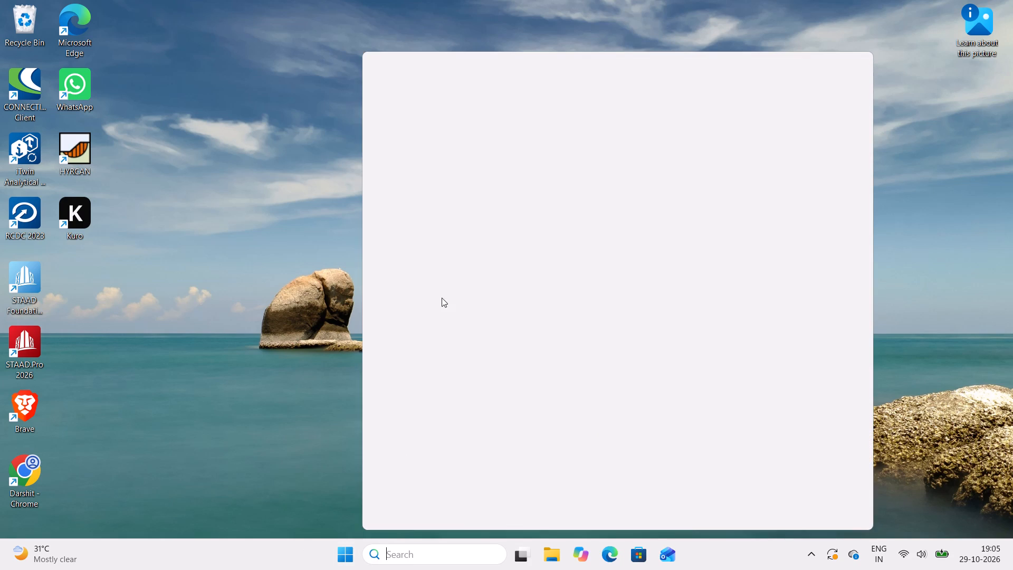
{"action": "left_click", "coordinate": [337, 545]}
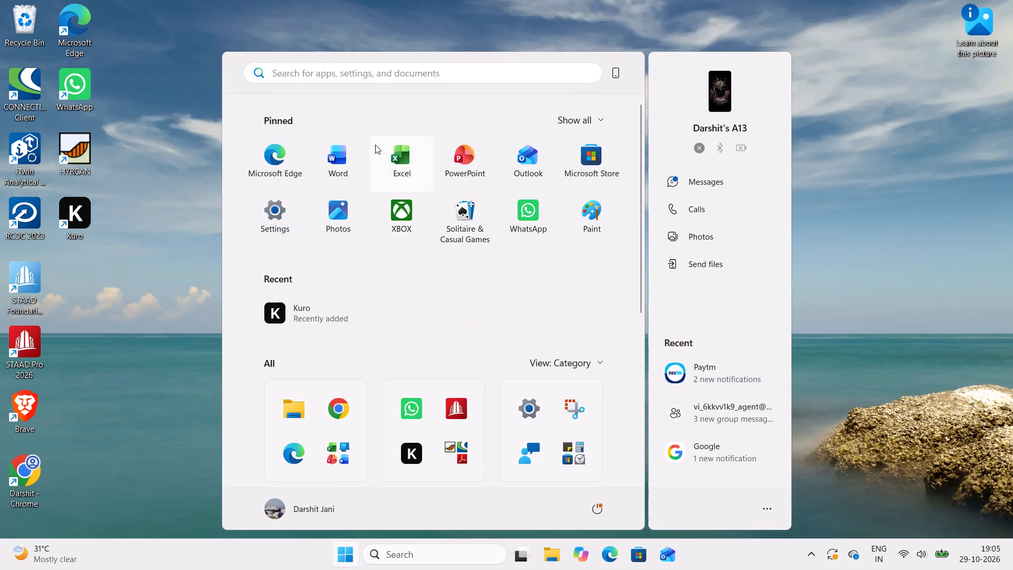
{"action": "double_click", "coordinate": [407, 162]}
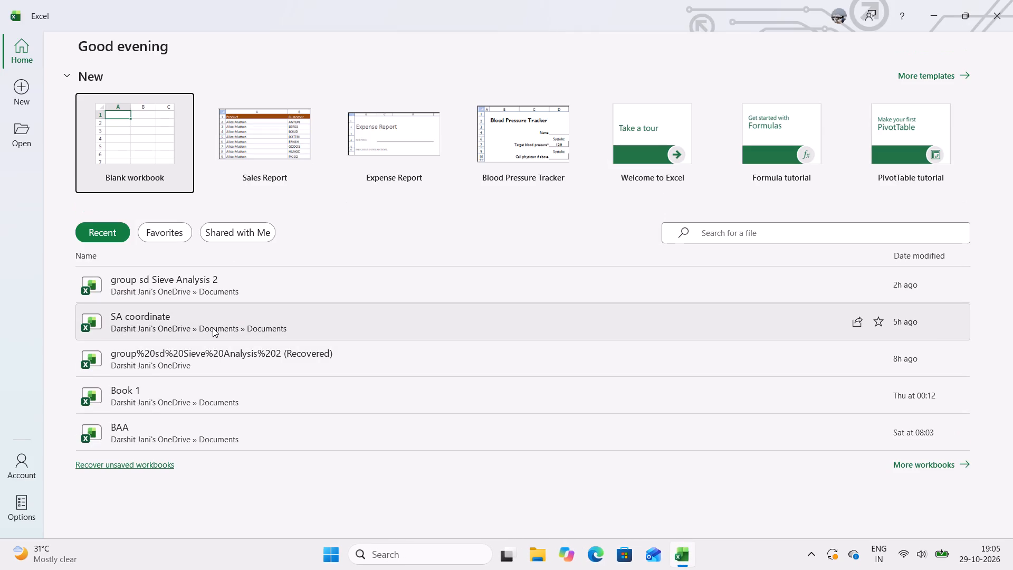
{"action": "left_click", "coordinate": [213, 328]}
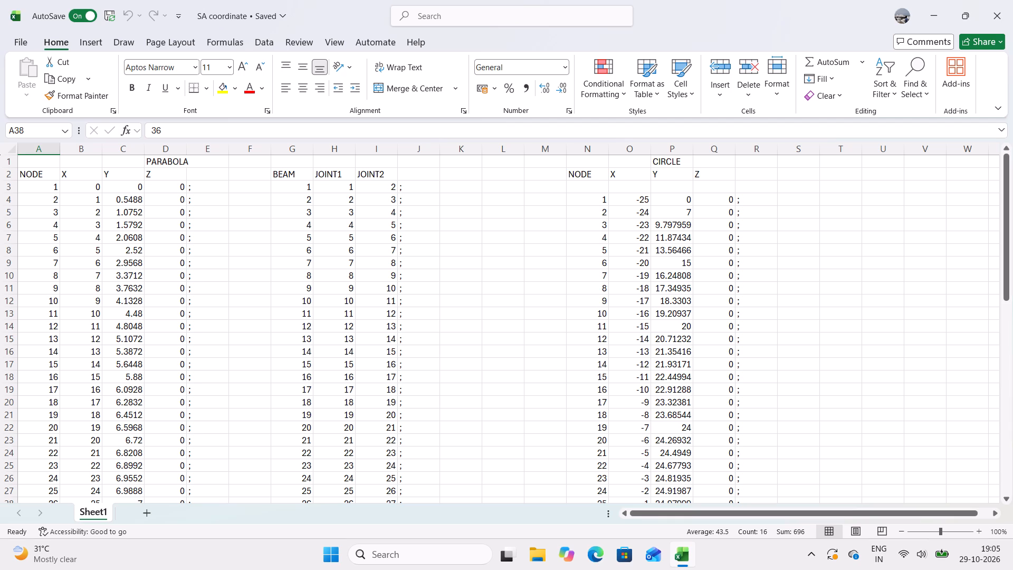
Examine the parabola and circle node coordinates and the beam joint table on Sheet1, down to their last rows.
{"action": "scroll", "coordinate": [404, 266], "scroll_direction": "up", "scroll_amount": 6}
{"action": "scroll", "coordinate": [404, 266], "scroll_direction": "down", "scroll_amount": 7}
{"action": "scroll", "coordinate": [446, 247], "scroll_direction": "down", "scroll_amount": 5}
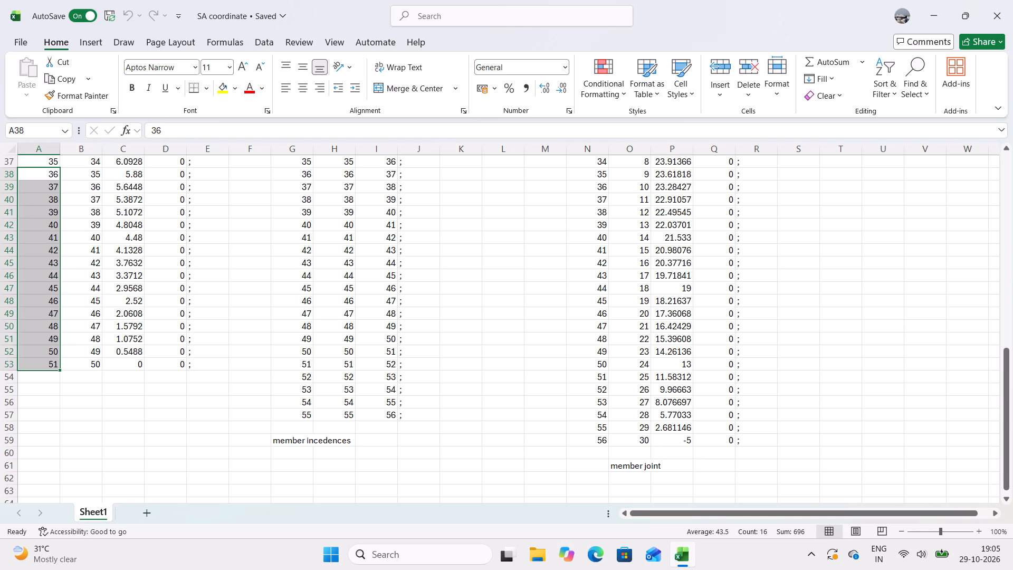
{"action": "scroll", "coordinate": [446, 247], "scroll_direction": "down", "scroll_amount": 4}
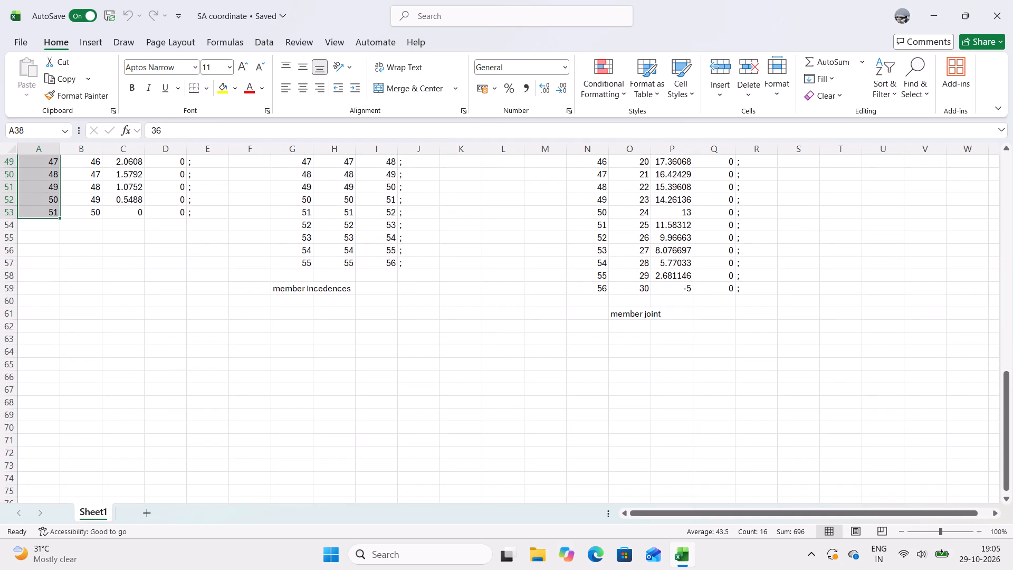
{"action": "scroll", "coordinate": [435, 265], "scroll_direction": "up", "scroll_amount": 18}
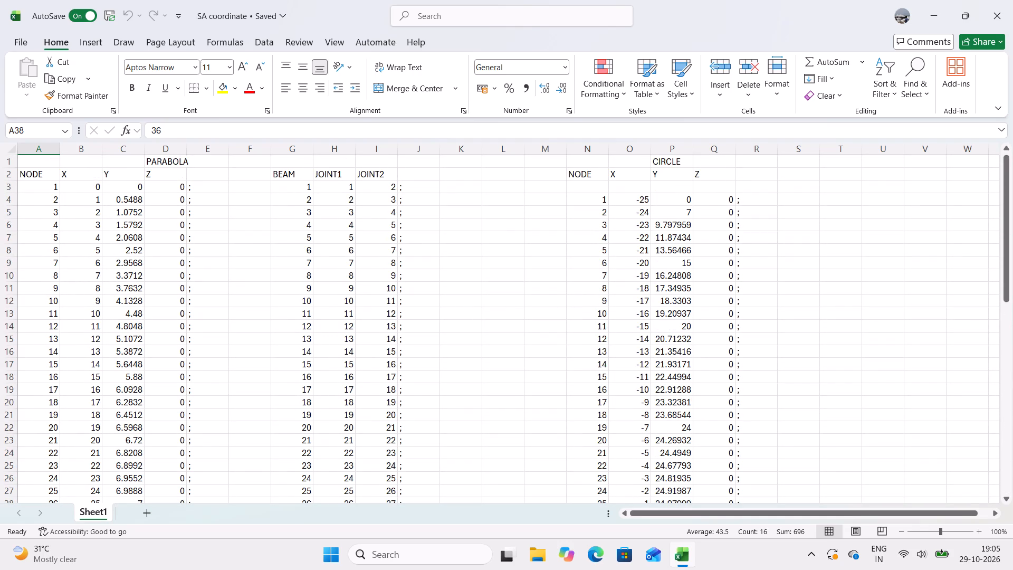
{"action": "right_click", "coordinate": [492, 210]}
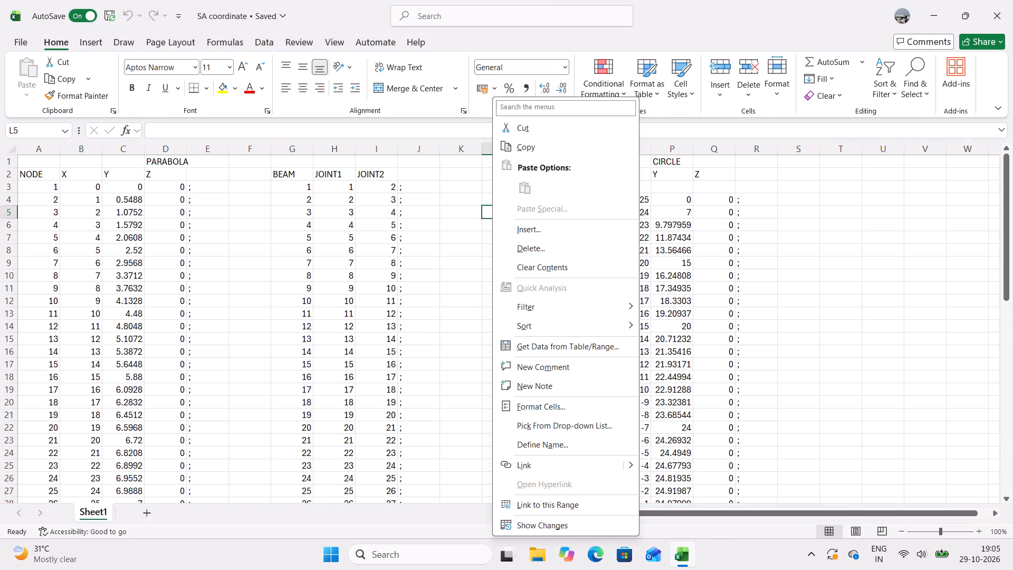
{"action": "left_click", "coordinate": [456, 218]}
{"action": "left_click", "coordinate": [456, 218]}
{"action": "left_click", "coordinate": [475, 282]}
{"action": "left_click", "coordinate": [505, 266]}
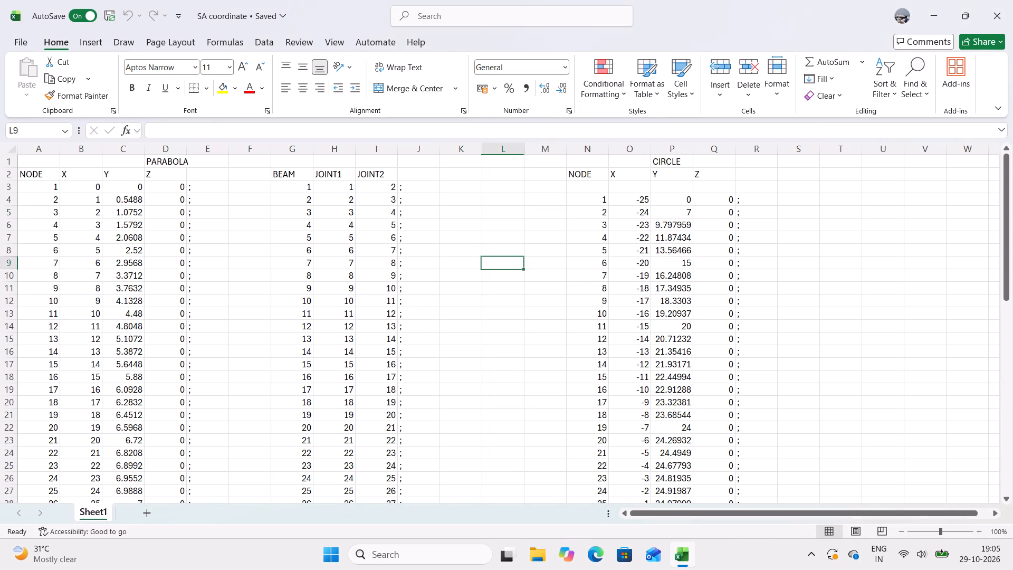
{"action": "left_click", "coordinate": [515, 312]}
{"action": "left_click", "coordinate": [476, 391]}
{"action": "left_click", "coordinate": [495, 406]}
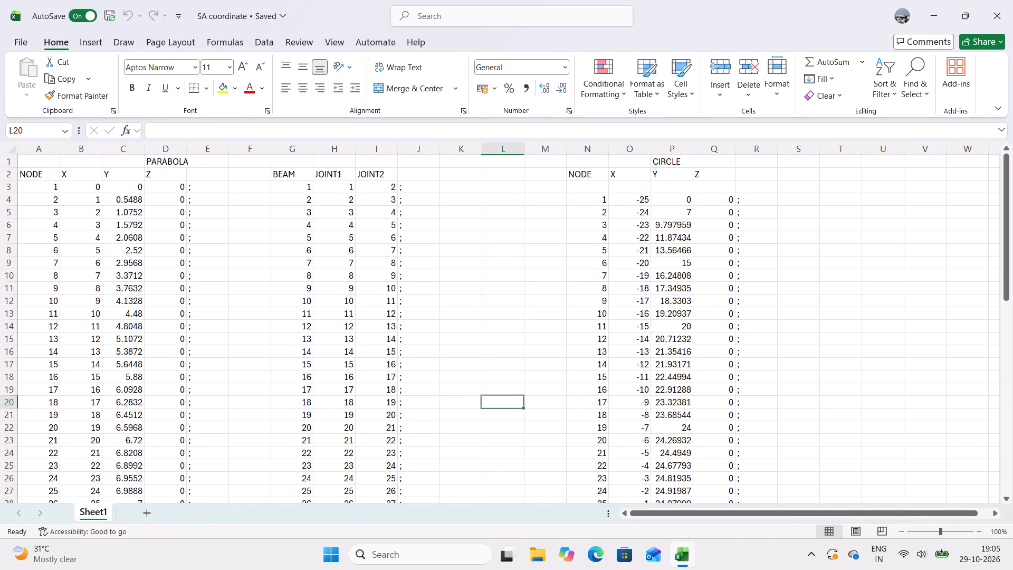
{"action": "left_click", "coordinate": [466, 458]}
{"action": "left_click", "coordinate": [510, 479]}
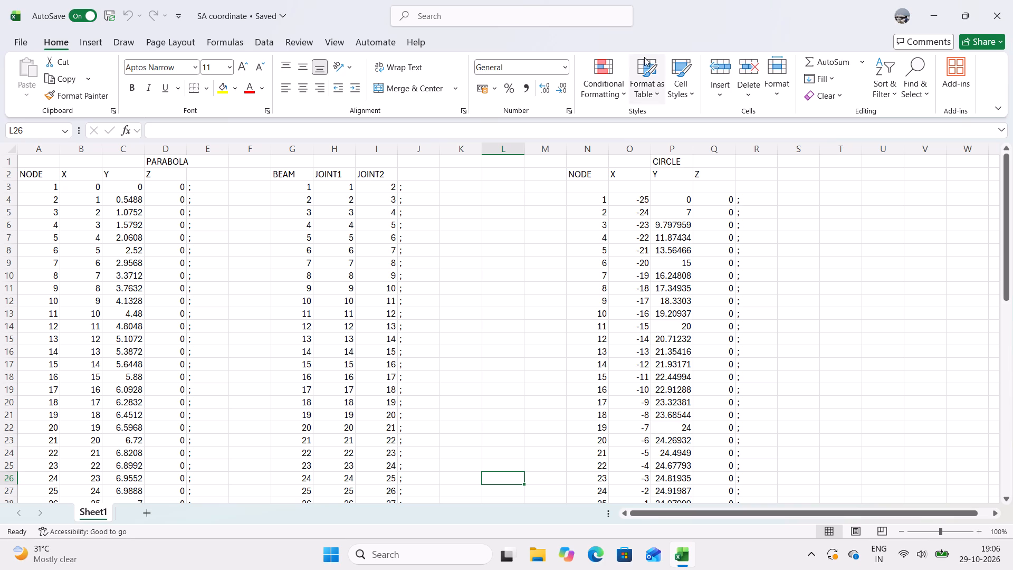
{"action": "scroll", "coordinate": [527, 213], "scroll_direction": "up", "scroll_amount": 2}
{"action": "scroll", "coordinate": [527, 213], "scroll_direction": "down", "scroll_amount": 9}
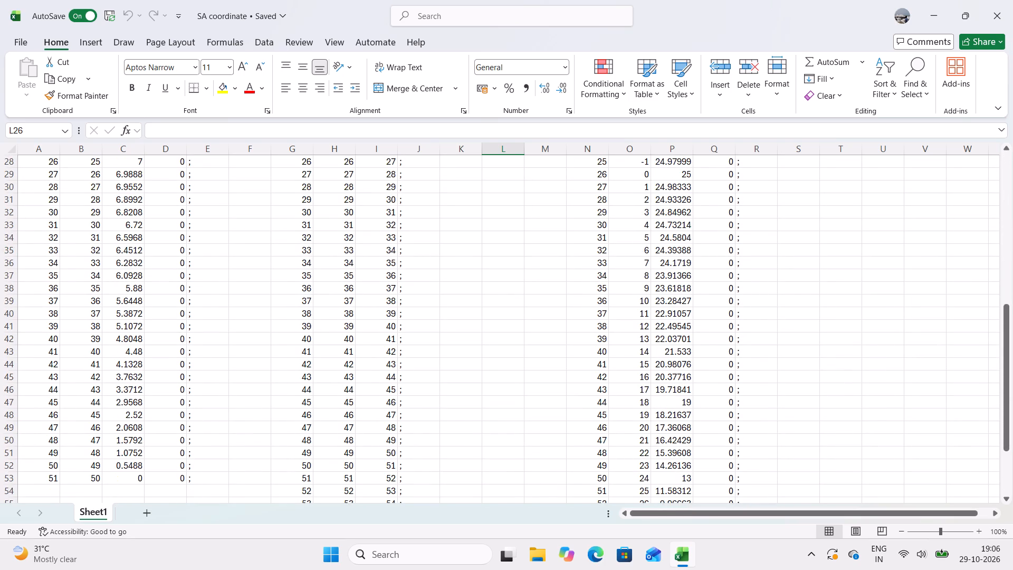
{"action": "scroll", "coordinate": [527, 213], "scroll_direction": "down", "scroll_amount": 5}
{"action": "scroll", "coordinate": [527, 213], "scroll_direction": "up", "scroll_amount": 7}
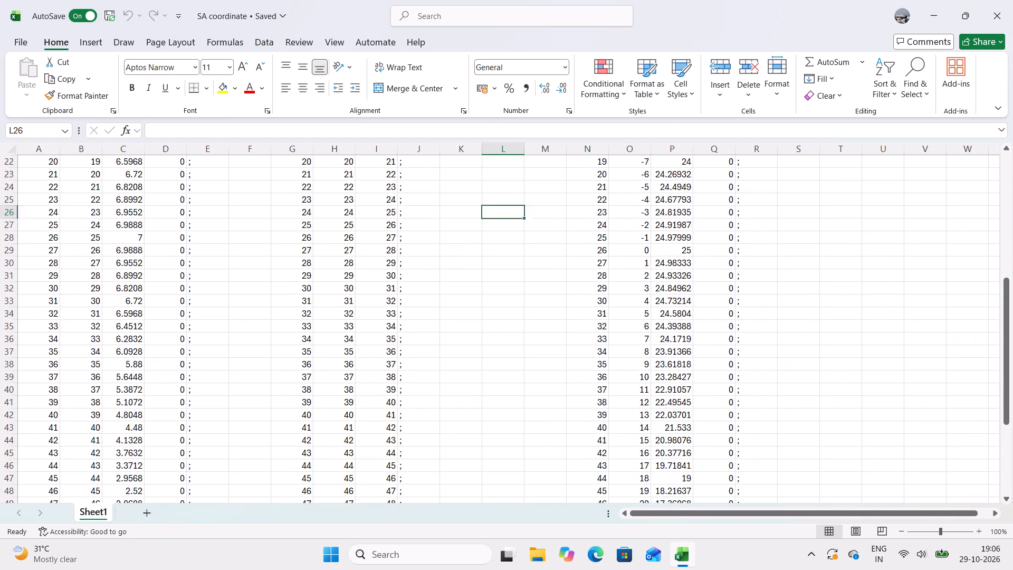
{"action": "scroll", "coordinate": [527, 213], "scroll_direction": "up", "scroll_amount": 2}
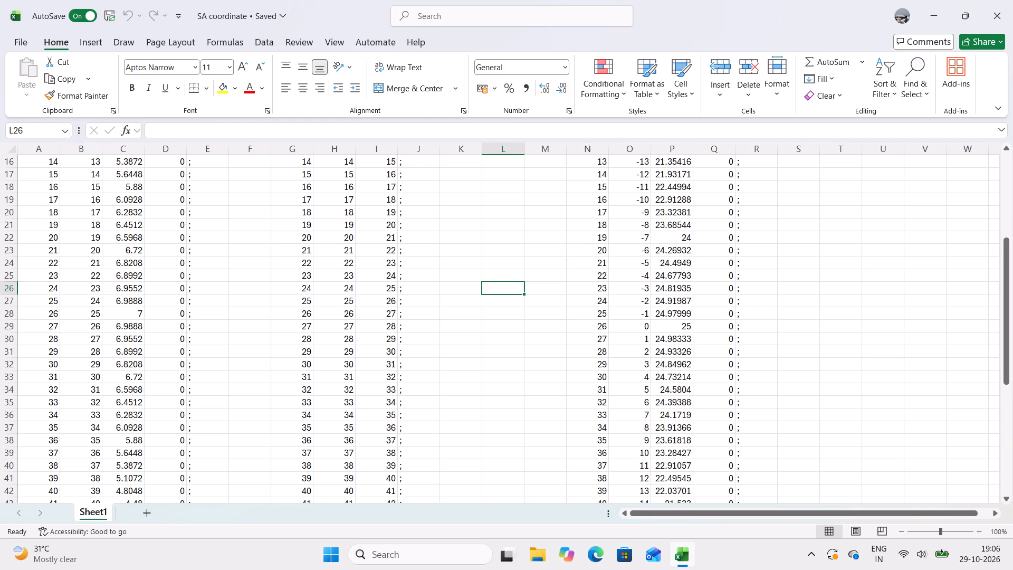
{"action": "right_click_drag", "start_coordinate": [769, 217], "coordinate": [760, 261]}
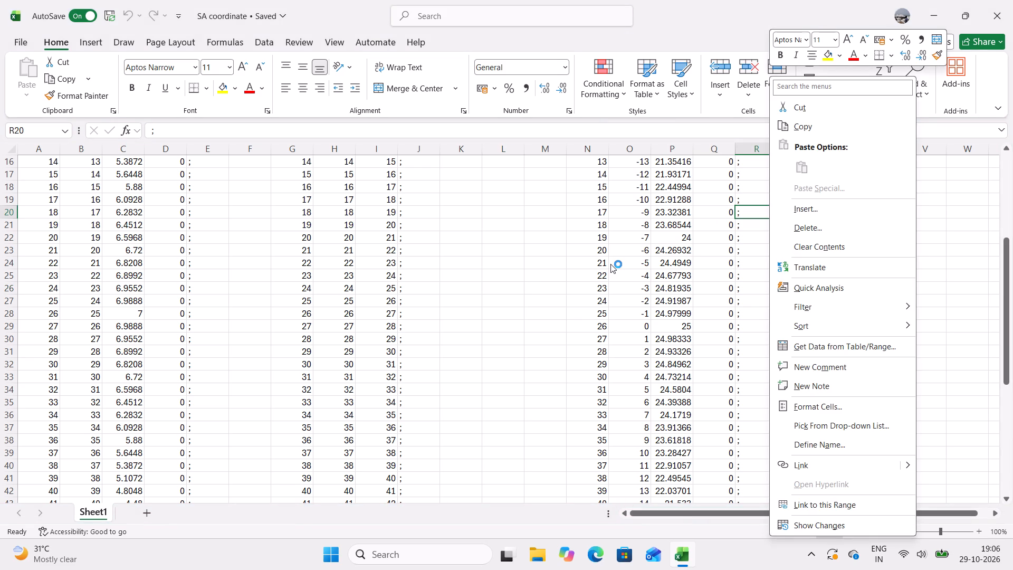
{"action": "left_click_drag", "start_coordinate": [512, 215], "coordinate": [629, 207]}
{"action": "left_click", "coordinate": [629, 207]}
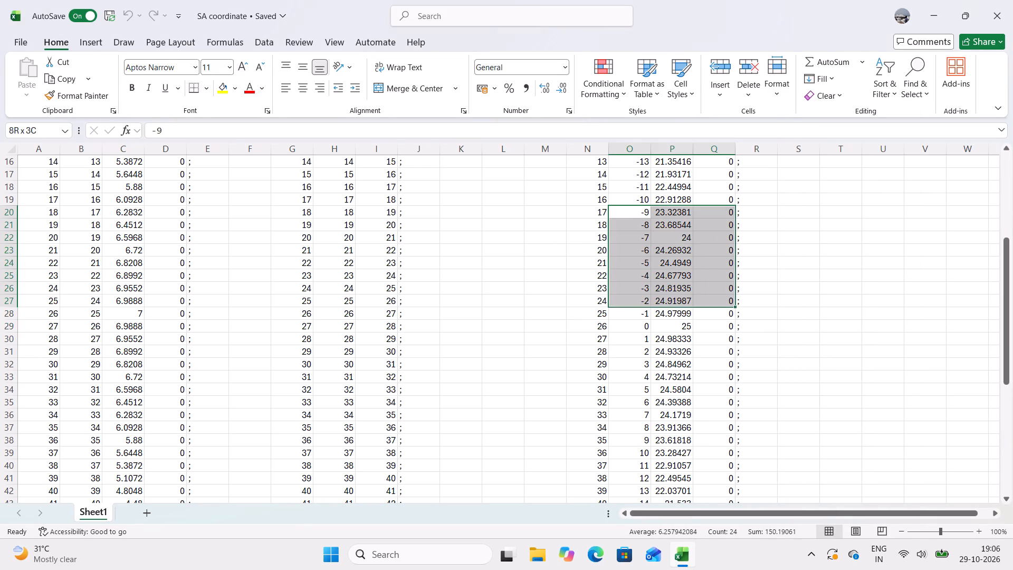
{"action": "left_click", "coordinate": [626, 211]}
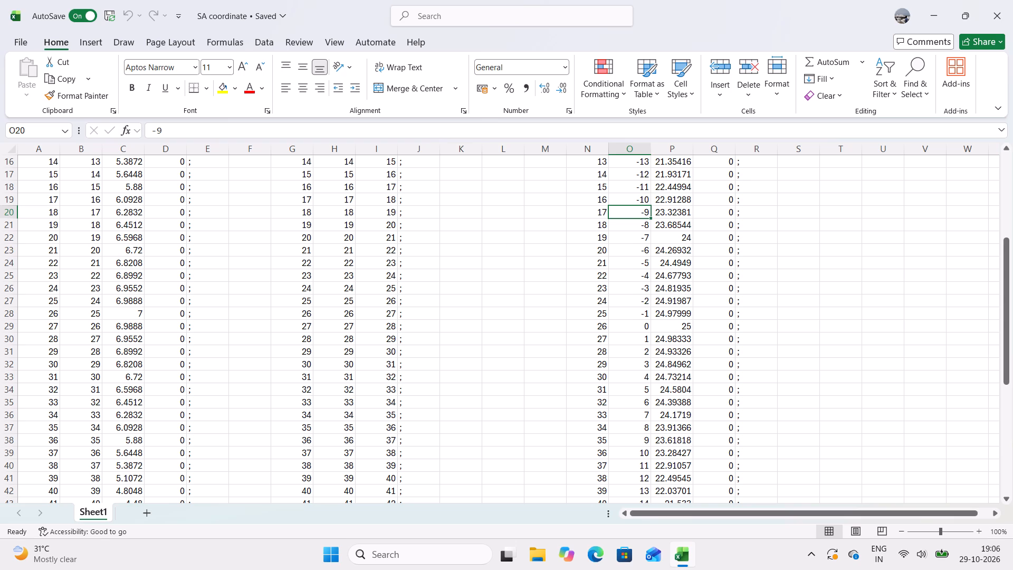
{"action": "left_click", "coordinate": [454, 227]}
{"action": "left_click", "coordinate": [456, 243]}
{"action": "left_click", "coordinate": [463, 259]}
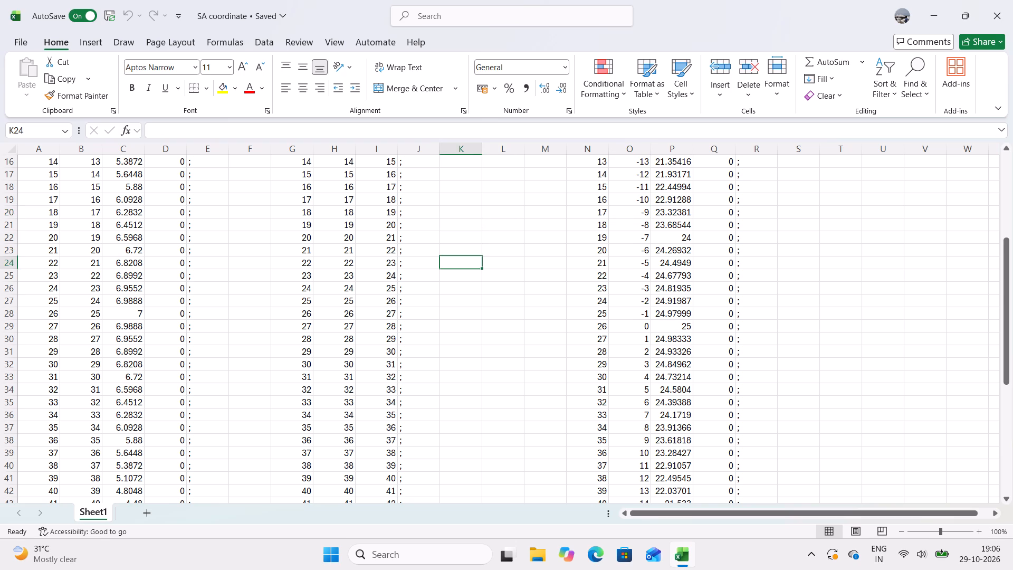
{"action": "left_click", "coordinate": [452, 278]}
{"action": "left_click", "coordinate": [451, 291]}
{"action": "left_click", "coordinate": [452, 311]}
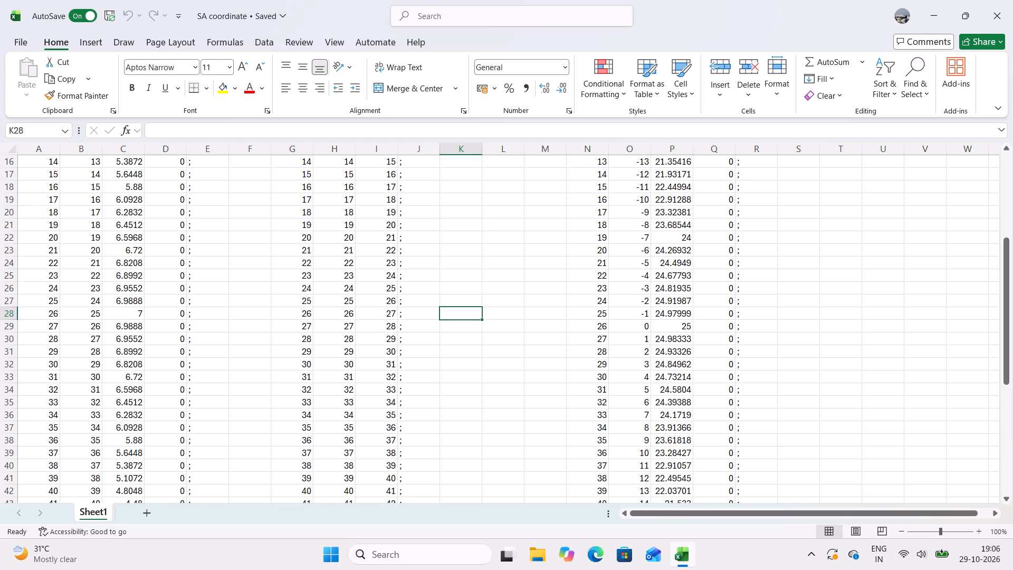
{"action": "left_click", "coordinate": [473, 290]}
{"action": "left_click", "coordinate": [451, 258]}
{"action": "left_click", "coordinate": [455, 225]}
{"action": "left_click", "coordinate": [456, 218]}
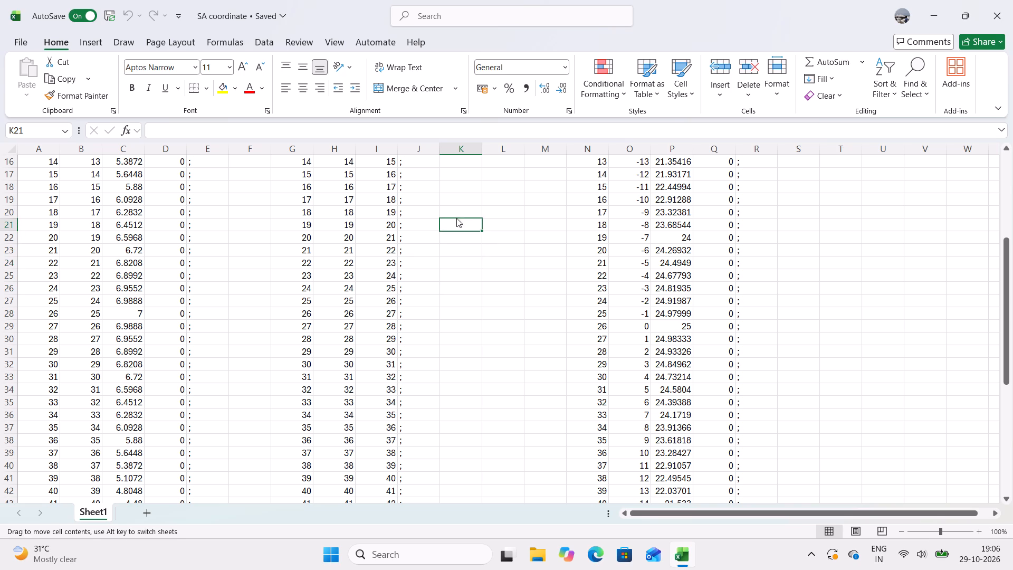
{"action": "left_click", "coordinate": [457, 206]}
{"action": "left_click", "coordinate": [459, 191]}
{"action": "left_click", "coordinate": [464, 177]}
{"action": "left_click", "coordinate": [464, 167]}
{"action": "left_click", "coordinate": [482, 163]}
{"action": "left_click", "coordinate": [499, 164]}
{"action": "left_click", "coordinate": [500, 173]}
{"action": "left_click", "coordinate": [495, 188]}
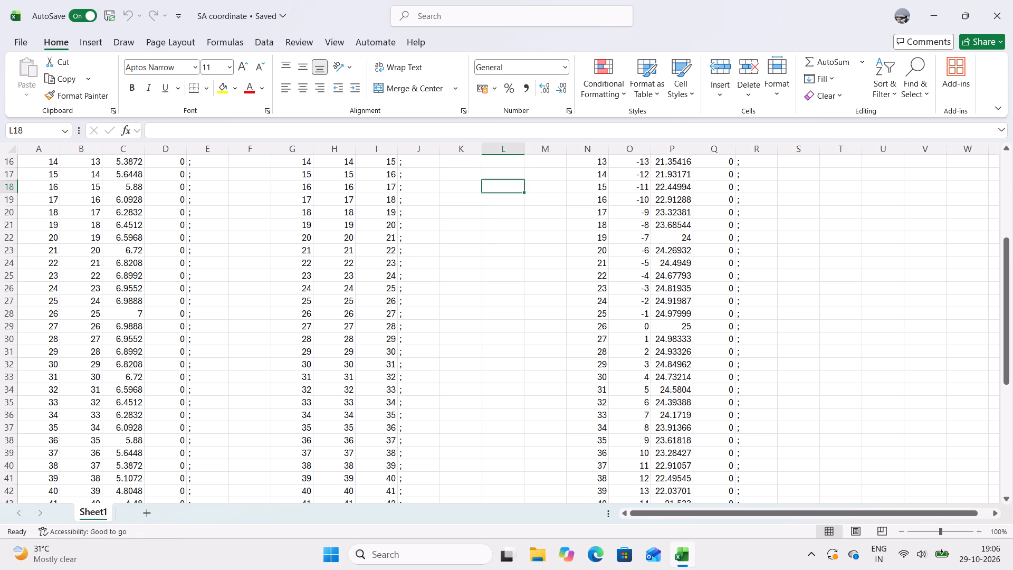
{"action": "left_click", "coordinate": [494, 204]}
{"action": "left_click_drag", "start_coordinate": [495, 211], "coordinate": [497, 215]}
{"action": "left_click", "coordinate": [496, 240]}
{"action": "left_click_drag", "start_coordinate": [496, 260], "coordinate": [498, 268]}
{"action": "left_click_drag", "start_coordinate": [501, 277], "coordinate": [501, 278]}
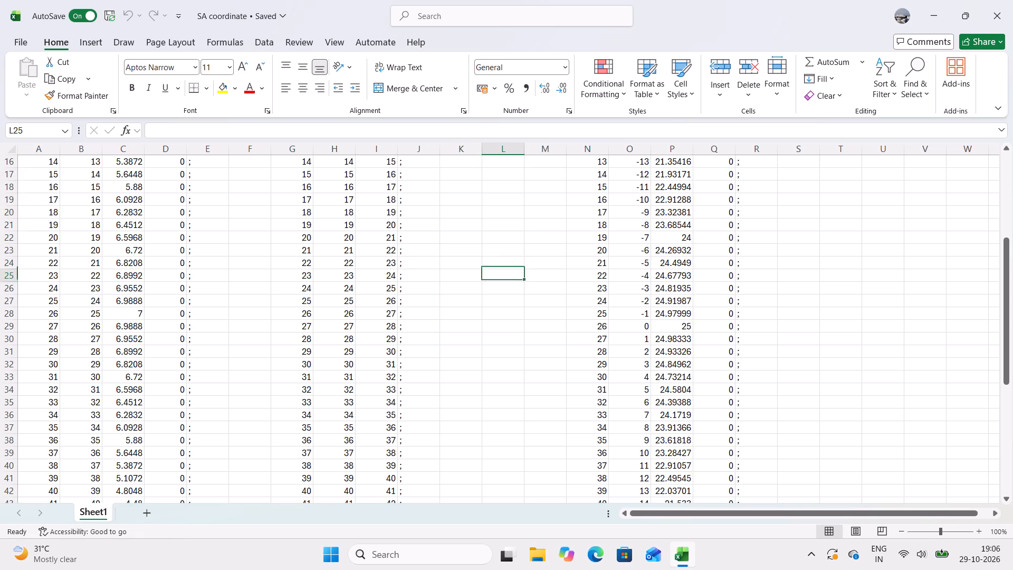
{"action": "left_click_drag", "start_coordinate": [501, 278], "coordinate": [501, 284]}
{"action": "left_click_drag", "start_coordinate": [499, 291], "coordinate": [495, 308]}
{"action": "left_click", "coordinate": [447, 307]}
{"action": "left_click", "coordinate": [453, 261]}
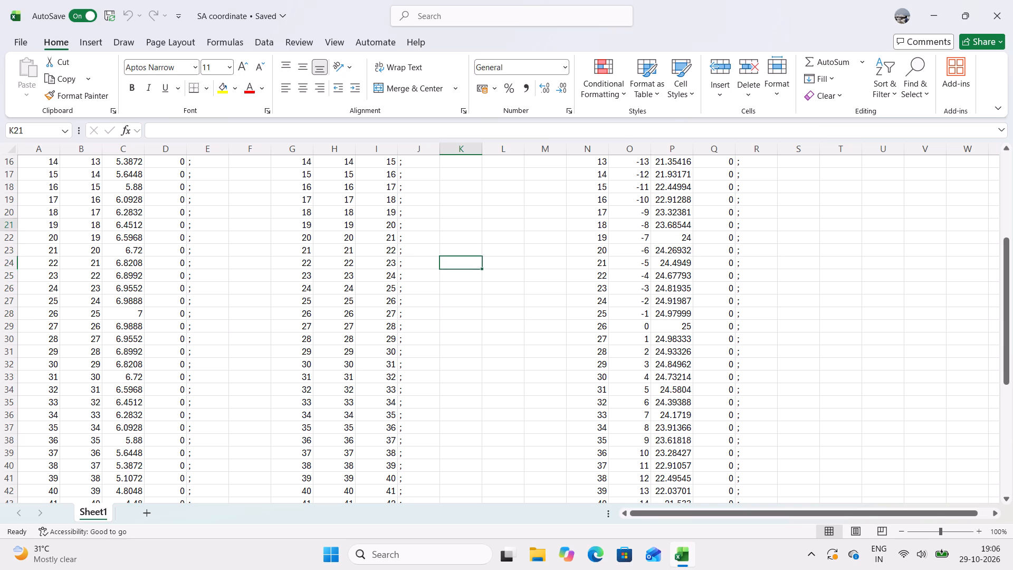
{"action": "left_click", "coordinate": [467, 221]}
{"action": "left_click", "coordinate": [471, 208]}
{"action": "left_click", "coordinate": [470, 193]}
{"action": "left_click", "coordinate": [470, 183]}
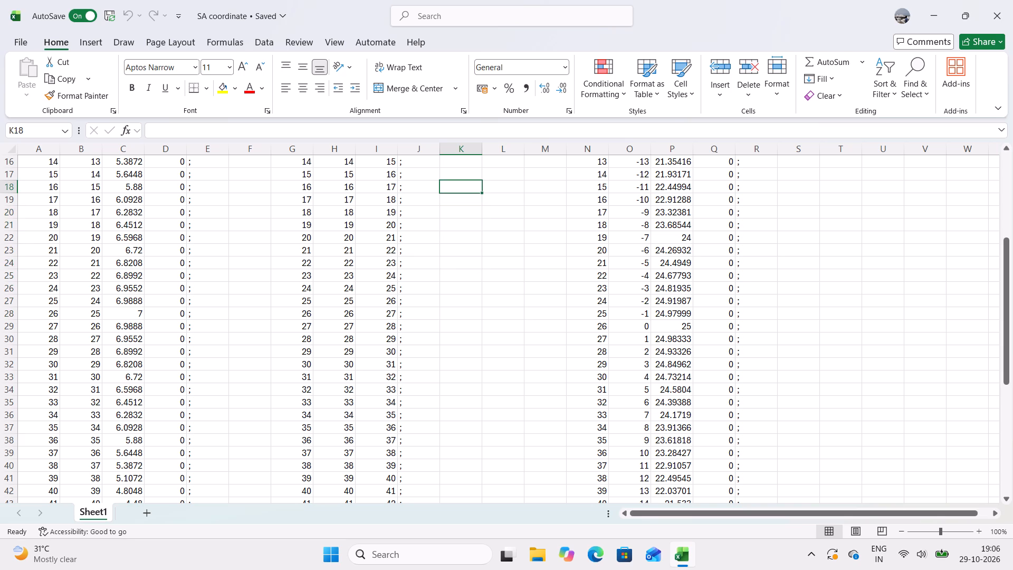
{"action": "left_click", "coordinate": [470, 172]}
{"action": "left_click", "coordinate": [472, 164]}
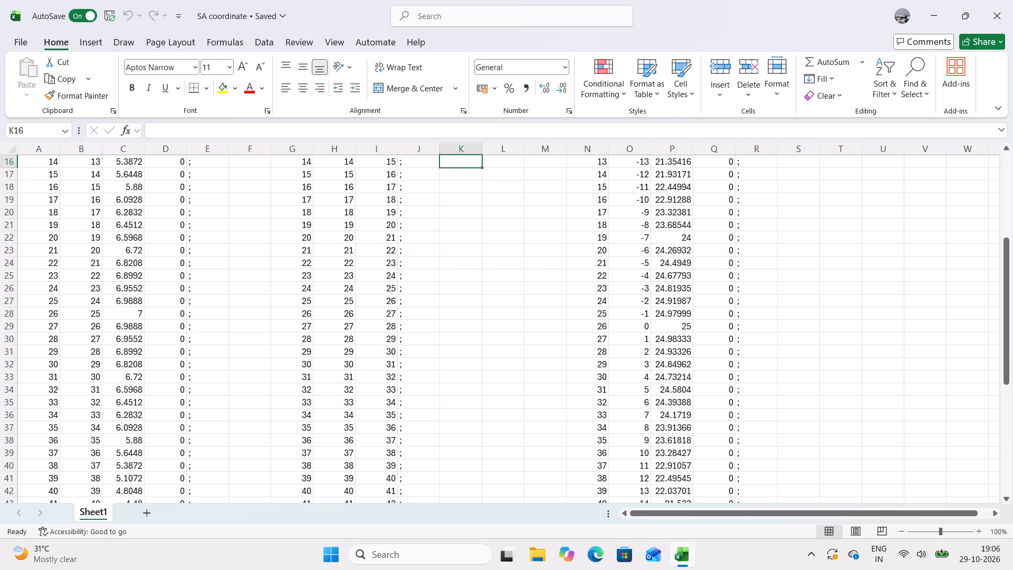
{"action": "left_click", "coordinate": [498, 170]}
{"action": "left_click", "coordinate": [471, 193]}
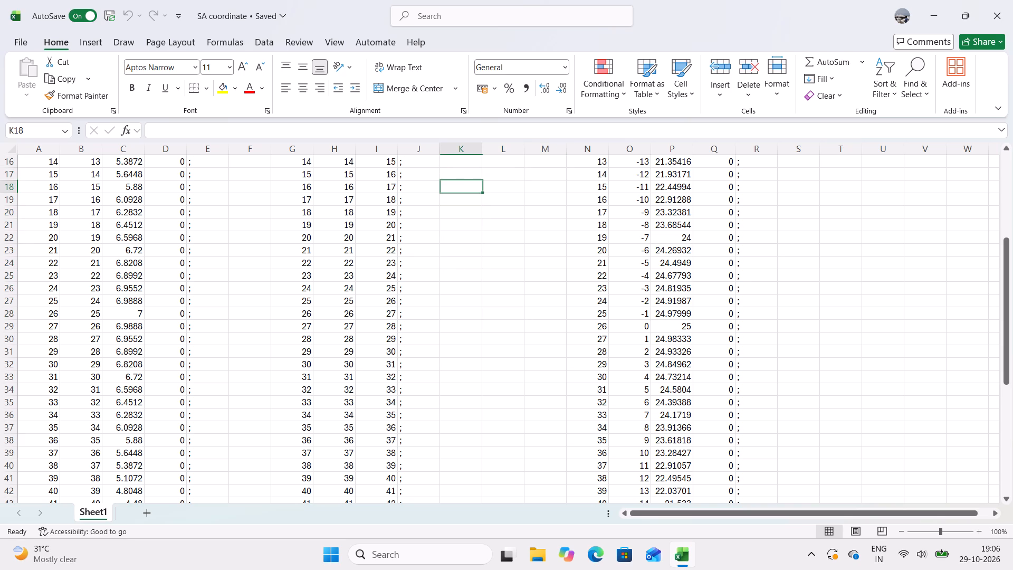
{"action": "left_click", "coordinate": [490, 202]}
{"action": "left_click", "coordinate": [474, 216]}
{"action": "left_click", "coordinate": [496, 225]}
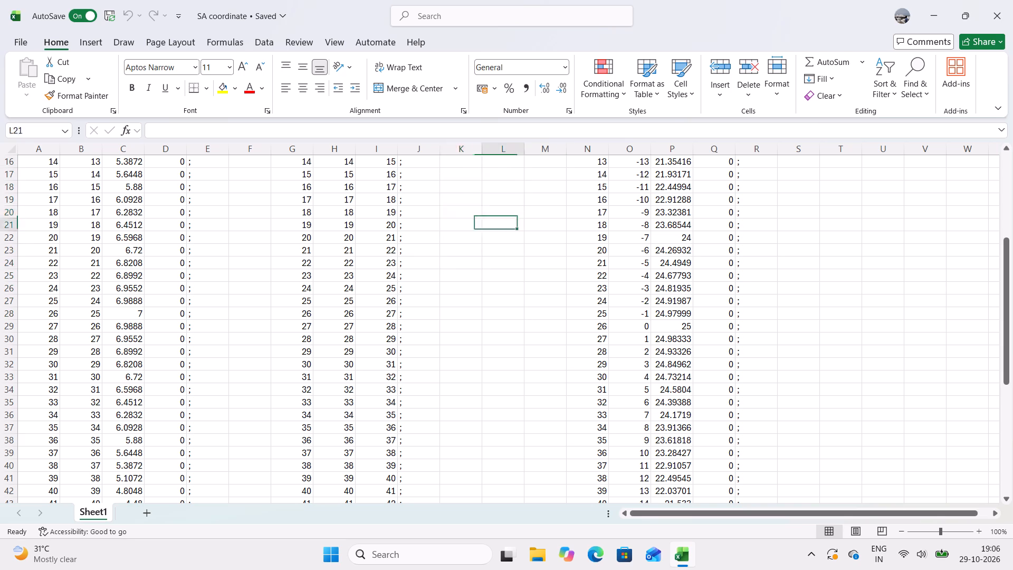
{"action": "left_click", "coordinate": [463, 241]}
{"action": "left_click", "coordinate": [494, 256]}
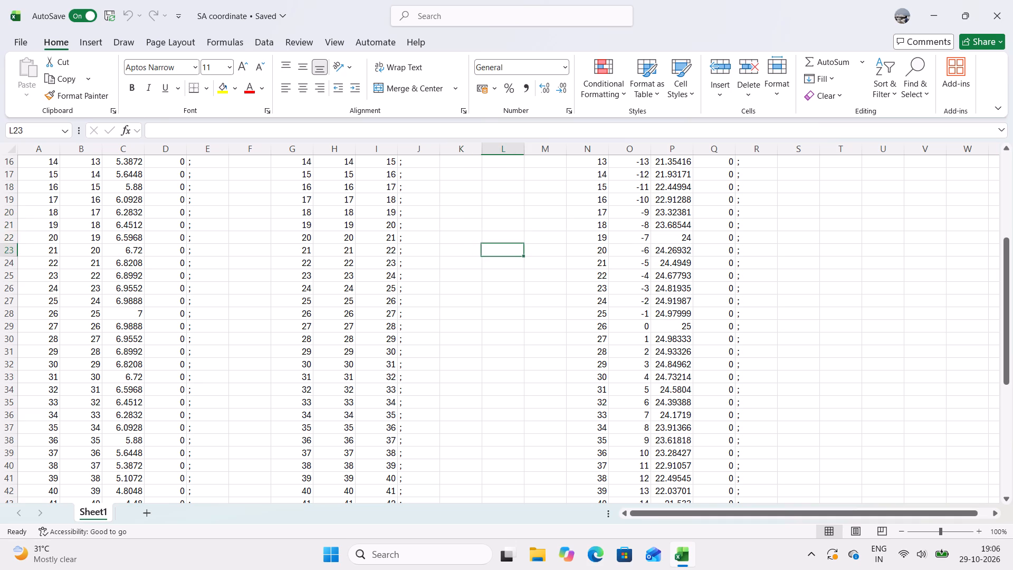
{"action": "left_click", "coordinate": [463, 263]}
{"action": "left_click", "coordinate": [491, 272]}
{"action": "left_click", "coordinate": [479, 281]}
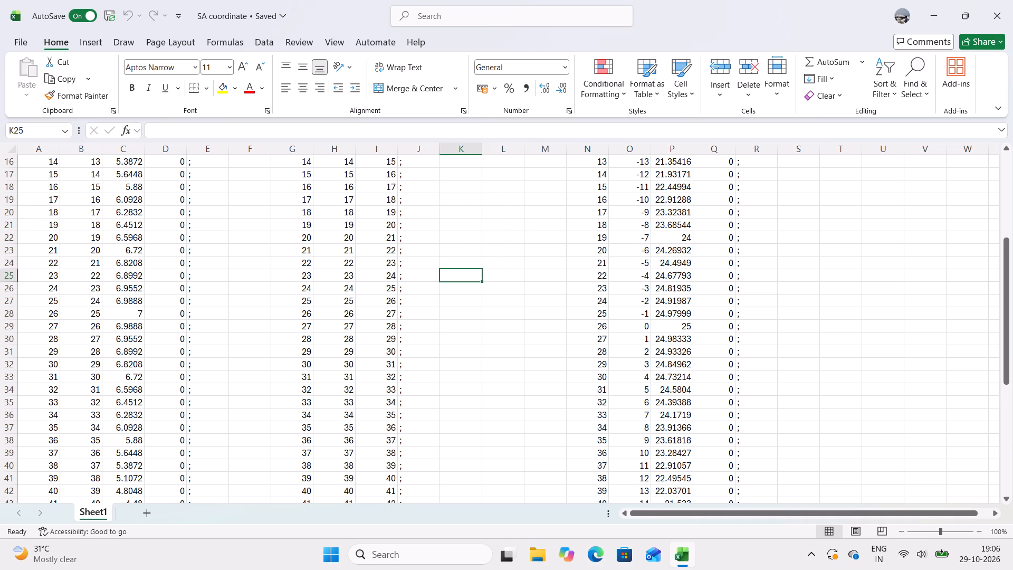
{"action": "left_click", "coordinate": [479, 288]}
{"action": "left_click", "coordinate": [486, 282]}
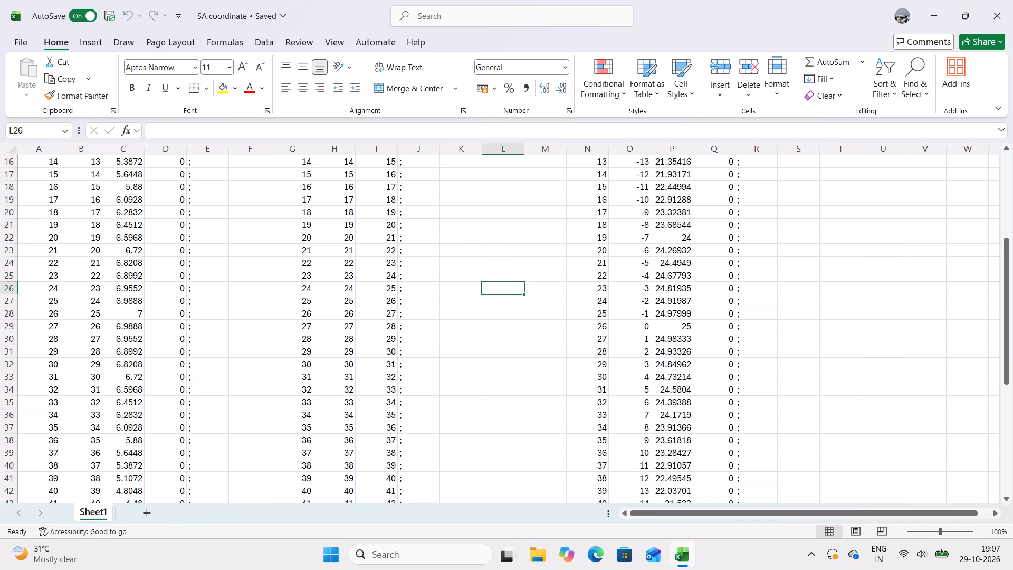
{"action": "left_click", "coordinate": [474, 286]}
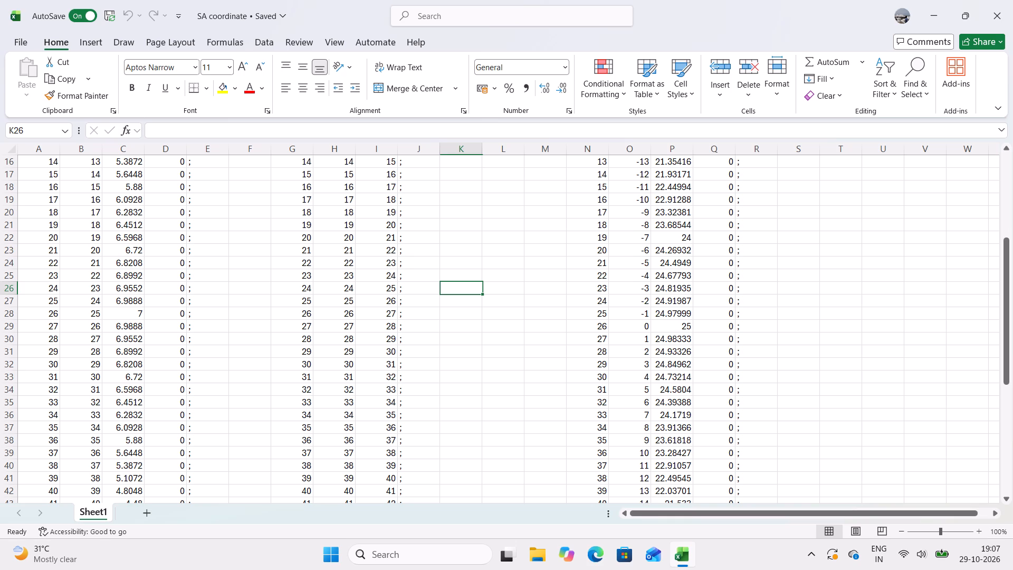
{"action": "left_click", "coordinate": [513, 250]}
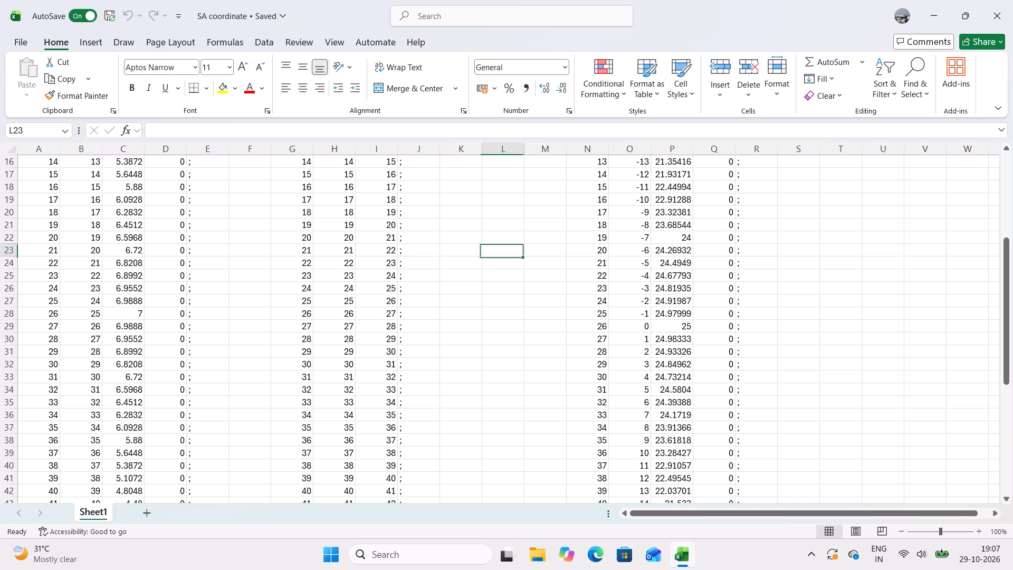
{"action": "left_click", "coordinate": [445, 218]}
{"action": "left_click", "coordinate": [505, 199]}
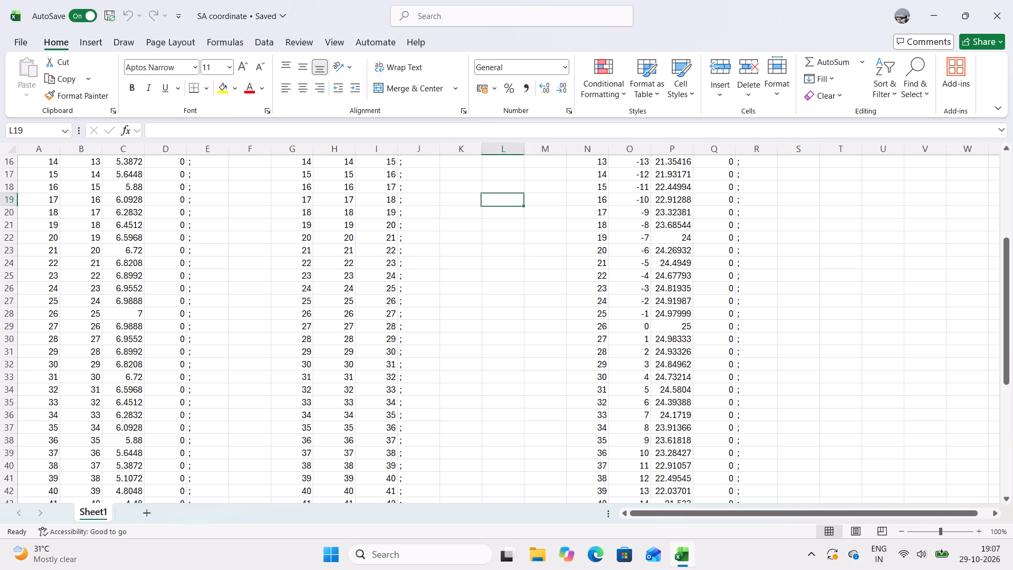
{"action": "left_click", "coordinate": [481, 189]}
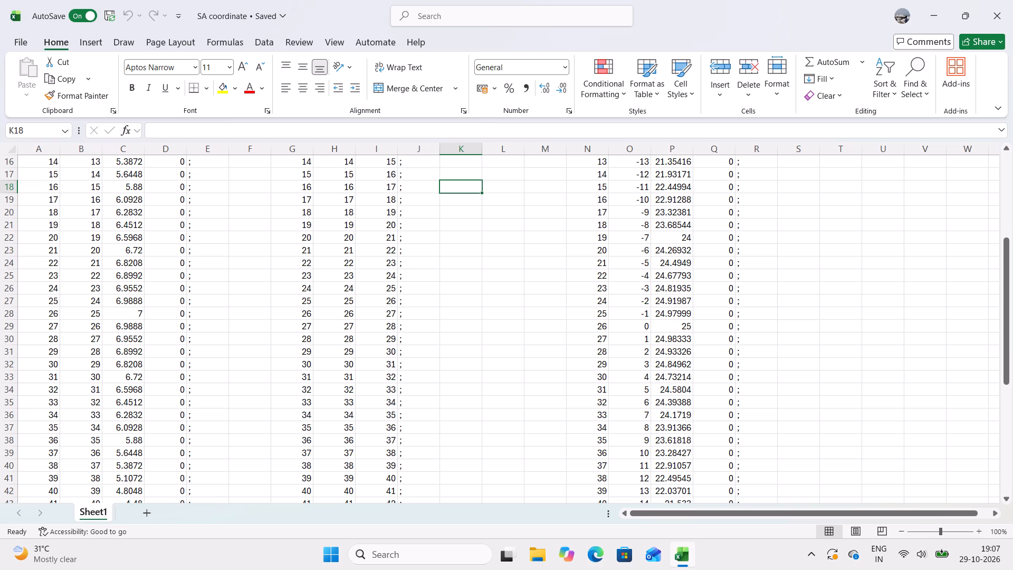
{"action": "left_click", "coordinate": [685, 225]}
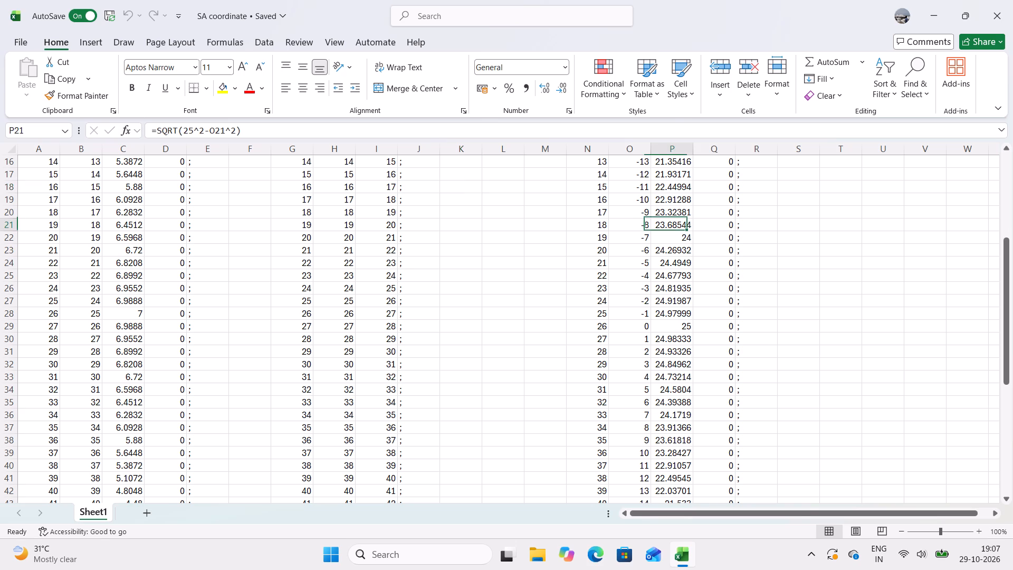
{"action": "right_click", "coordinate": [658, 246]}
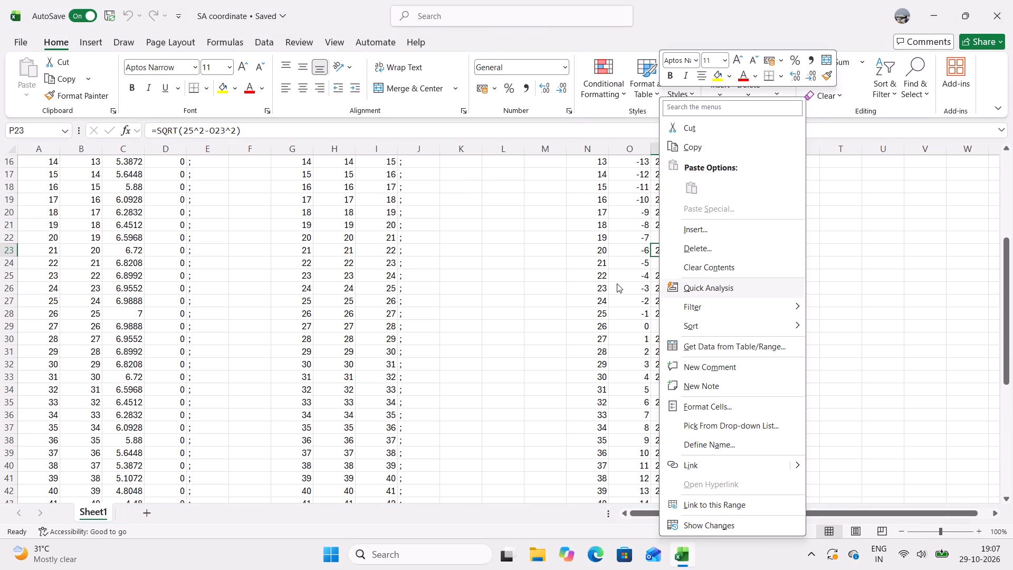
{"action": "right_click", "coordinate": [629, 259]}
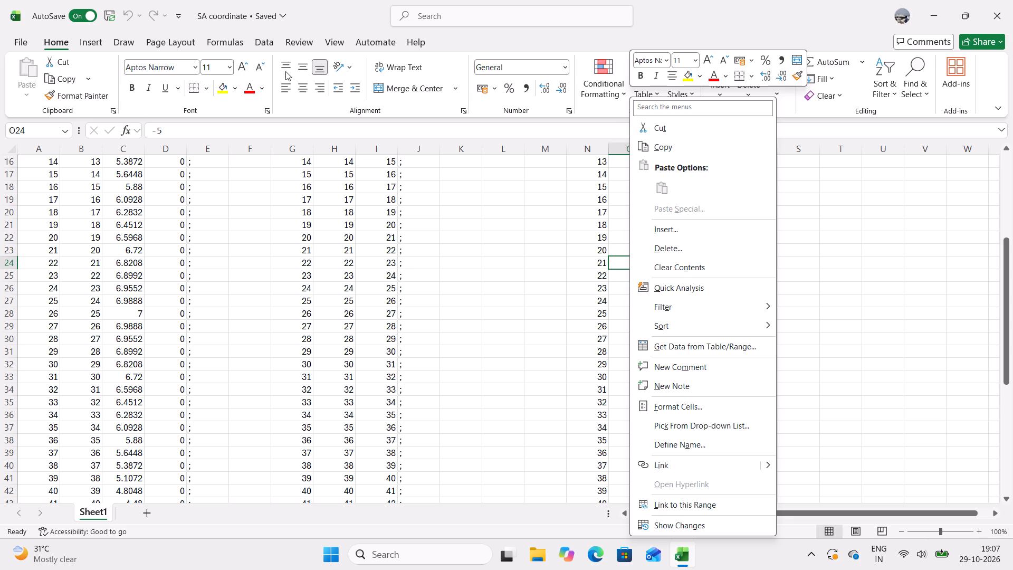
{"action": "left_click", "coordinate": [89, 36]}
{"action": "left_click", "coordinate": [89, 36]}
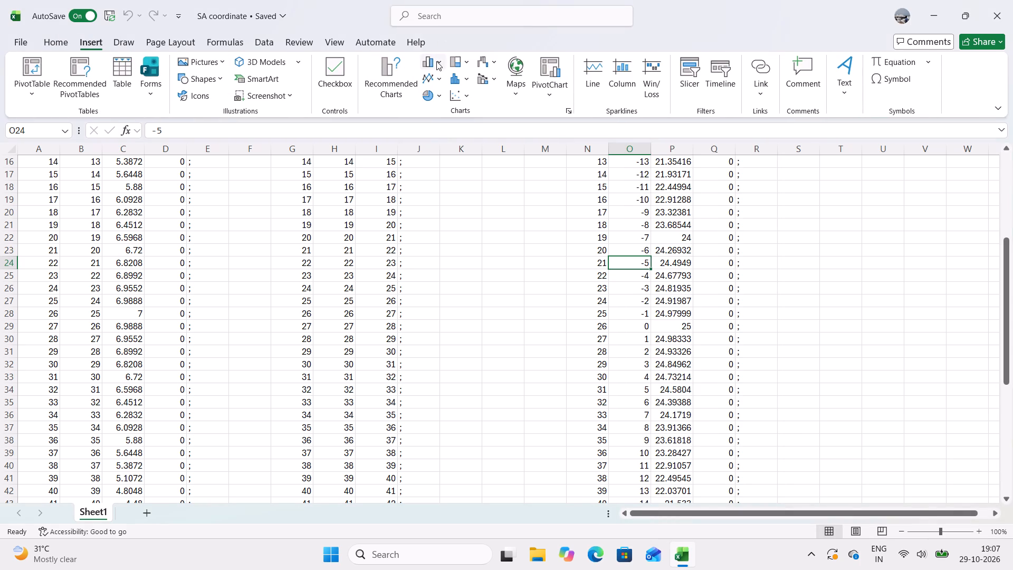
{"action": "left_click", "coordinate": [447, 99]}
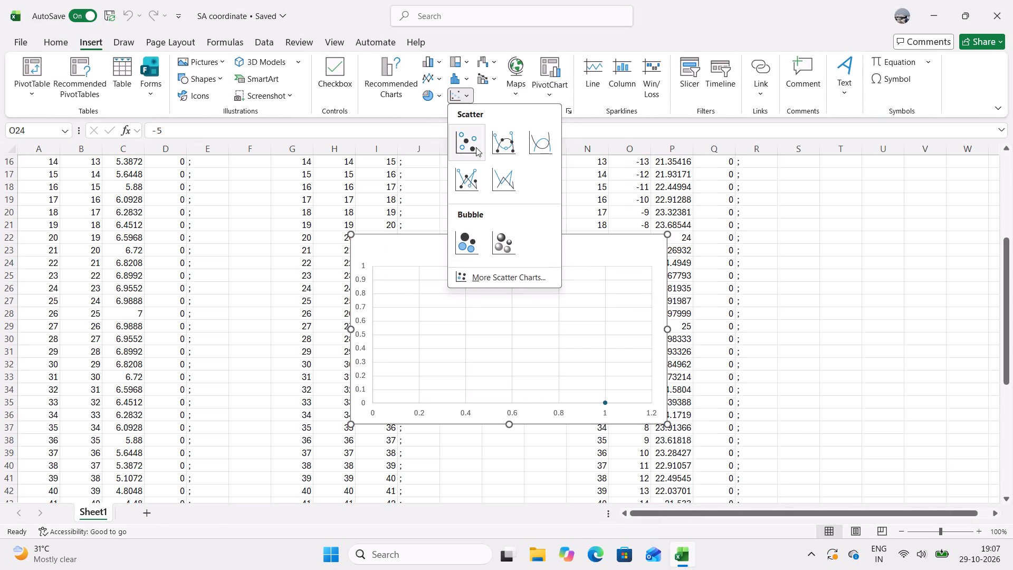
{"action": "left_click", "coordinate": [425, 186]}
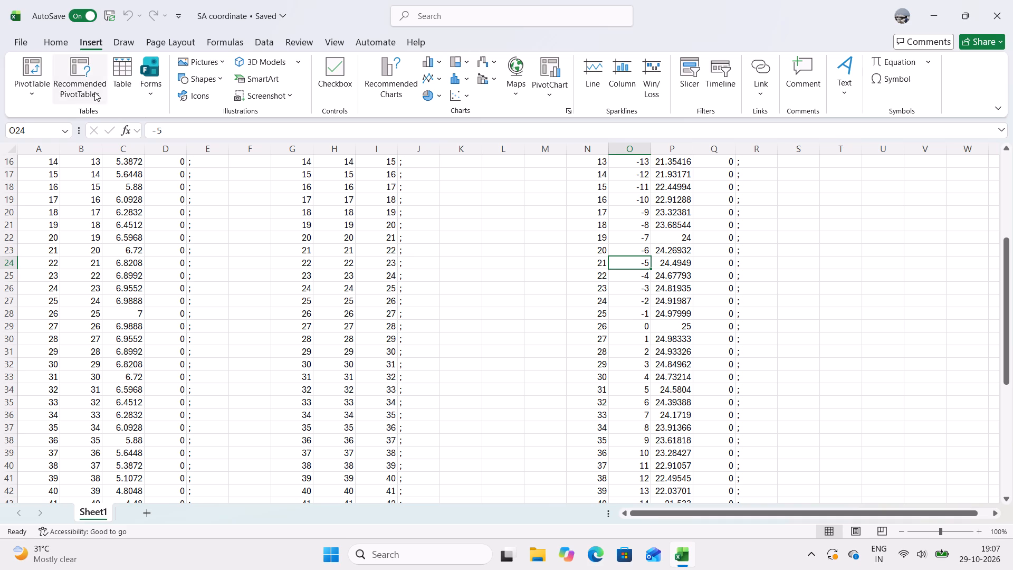
Open the recent workbook "group sd Sieve Analysis 2".
{"action": "left_click", "coordinate": [21, 37]}
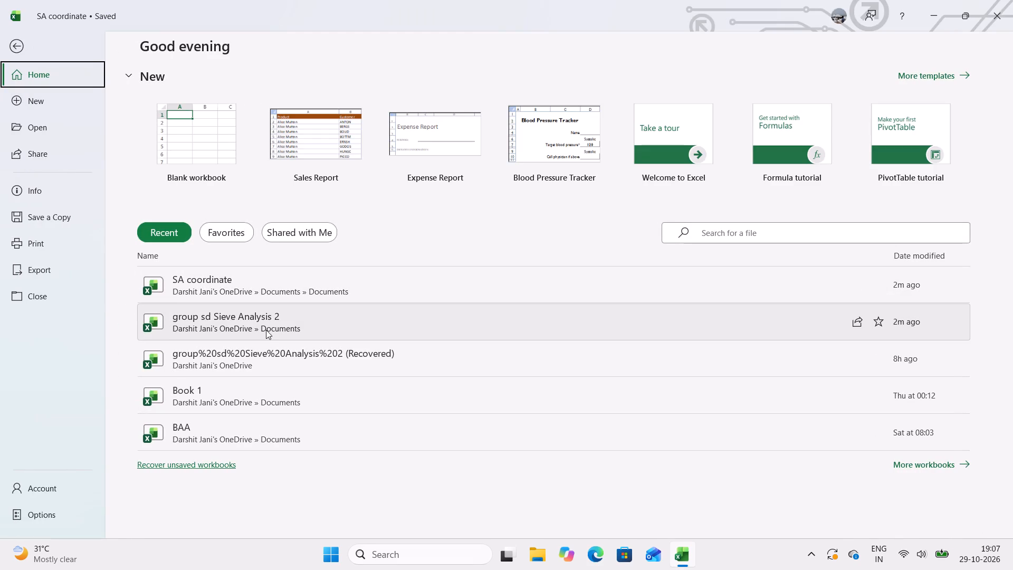
{"action": "double_click", "coordinate": [273, 327]}
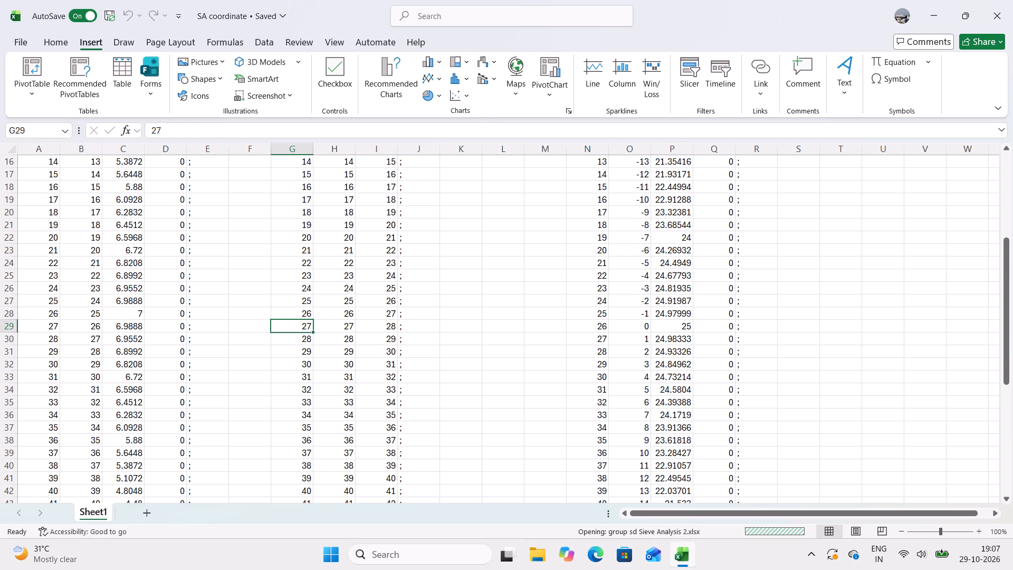
{"action": "left_click", "coordinate": [15, 42]}
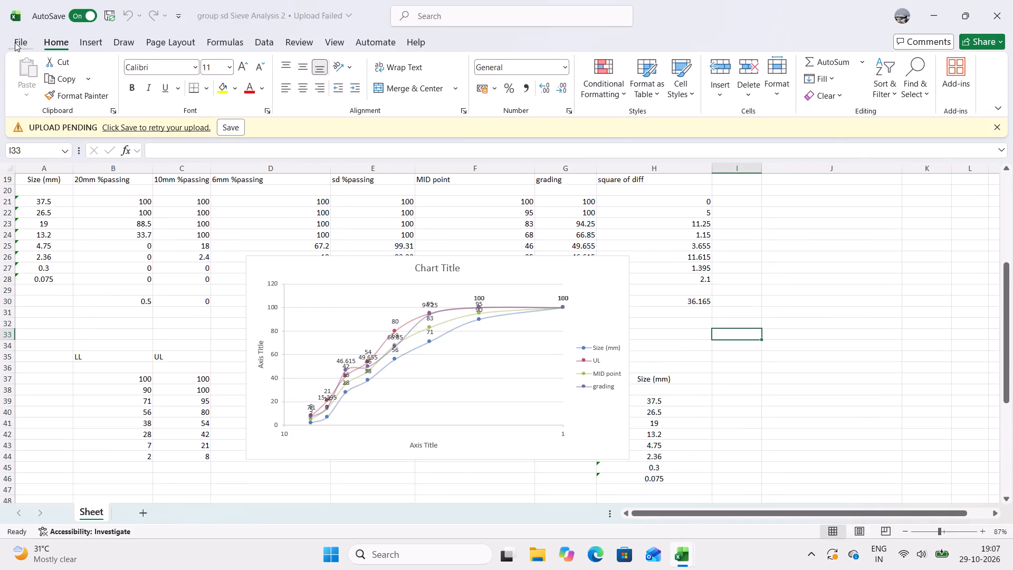
{"action": "double_click", "coordinate": [253, 298]}
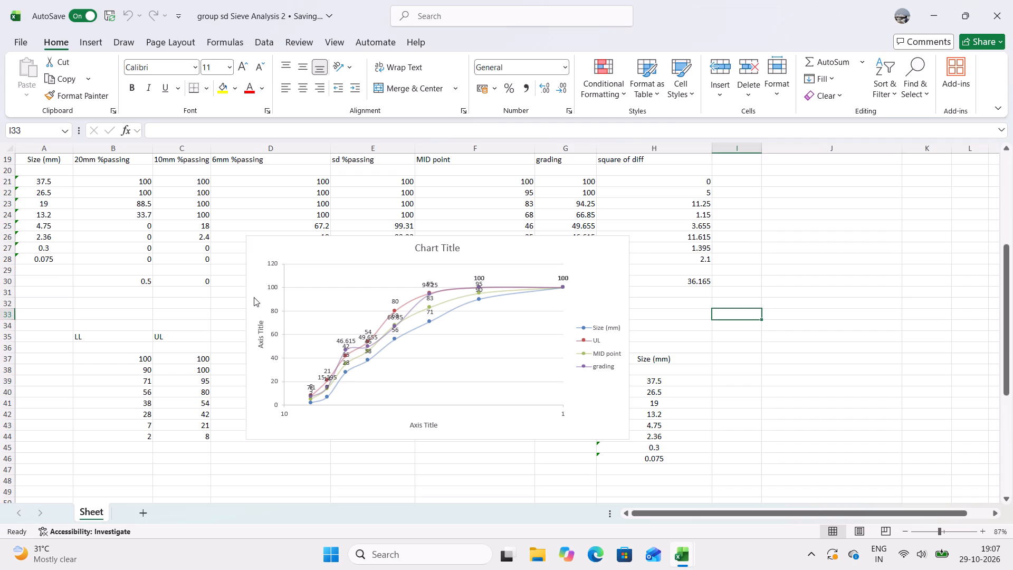
Change the sieve grading chart's type to Scatter with Straight Lines and Markers.
{"action": "right_click", "coordinate": [450, 373]}
{"action": "left_click", "coordinate": [543, 428]}
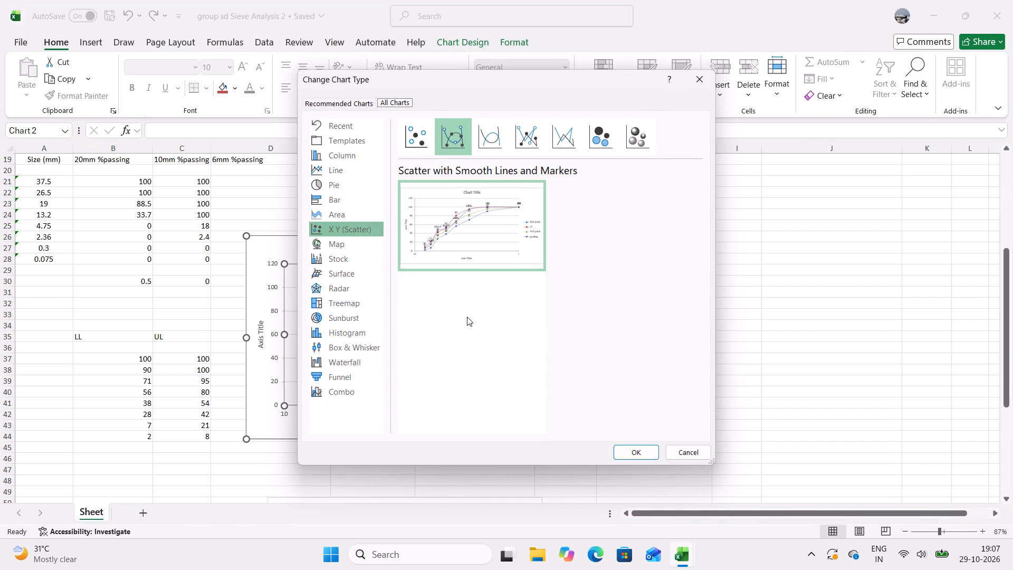
{"action": "left_click", "coordinate": [518, 144]}
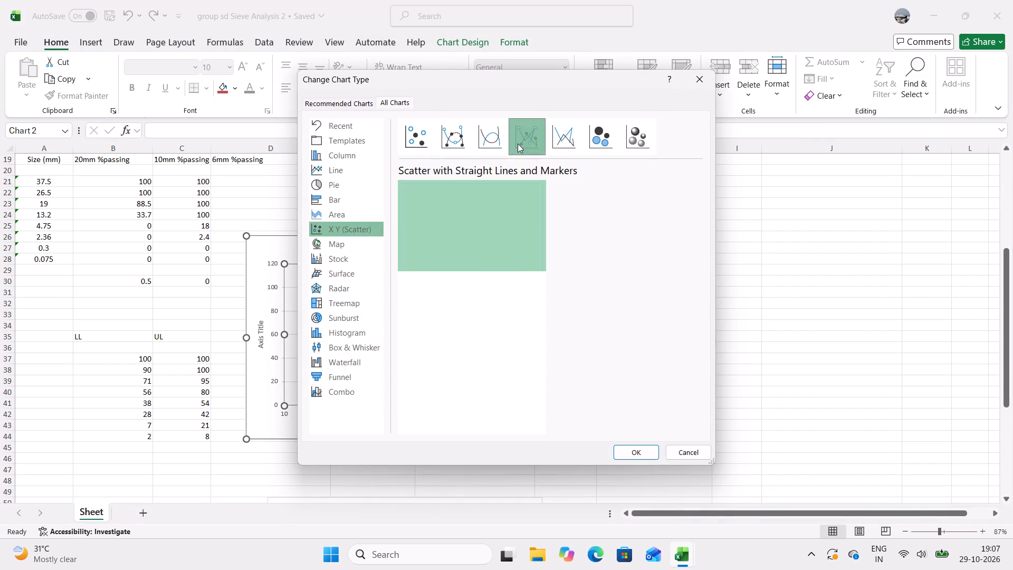
{"action": "left_click", "coordinate": [642, 450]}
Open the formatting options for the chart's horizontal major gridlines and review the line settings.
{"action": "right_click", "coordinate": [483, 310]}
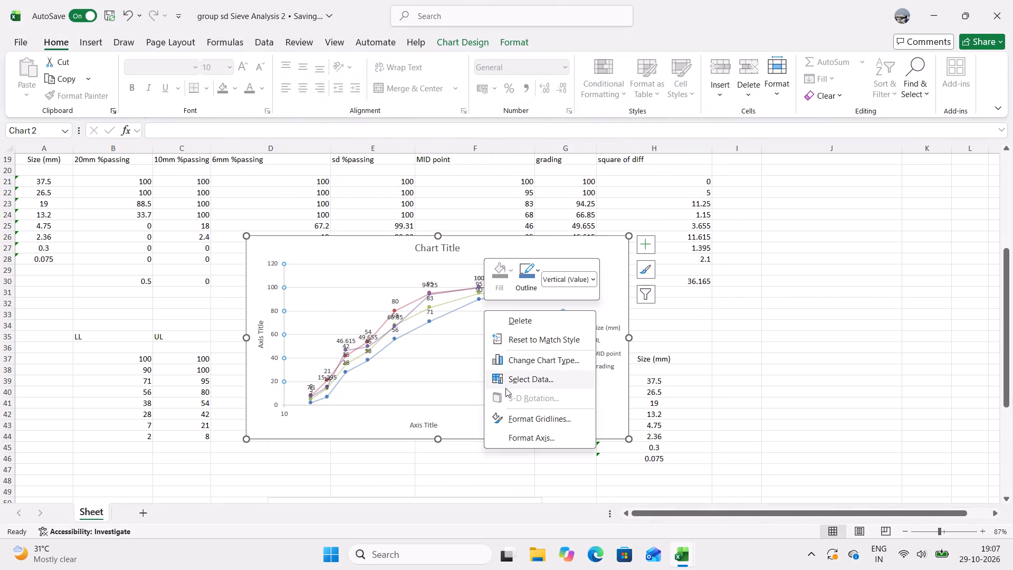
{"action": "left_click", "coordinate": [518, 417]}
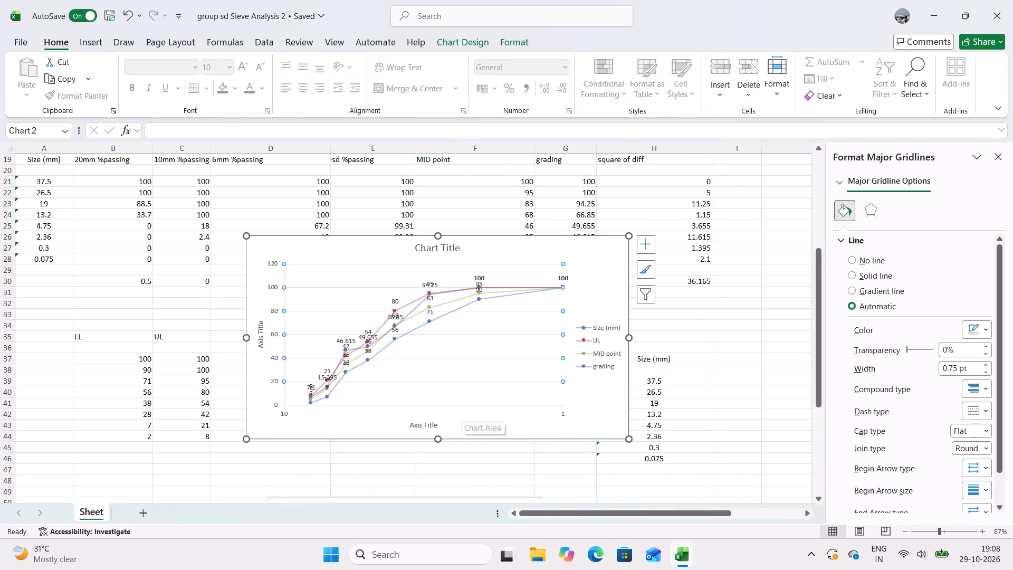
{"action": "scroll", "coordinate": [946, 374], "scroll_direction": "down", "scroll_amount": 7}
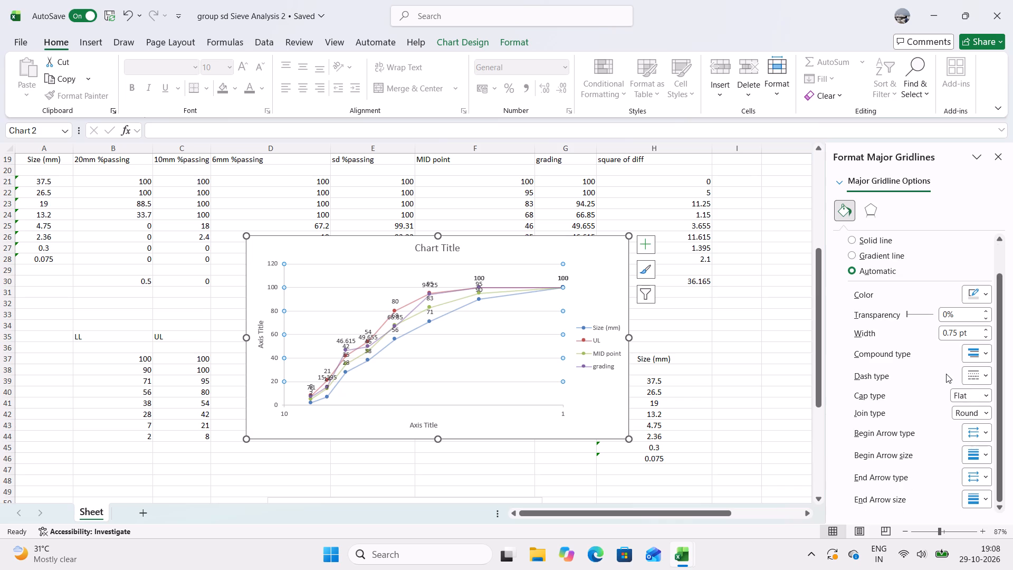
{"action": "scroll", "coordinate": [946, 374], "scroll_direction": "up", "scroll_amount": 5}
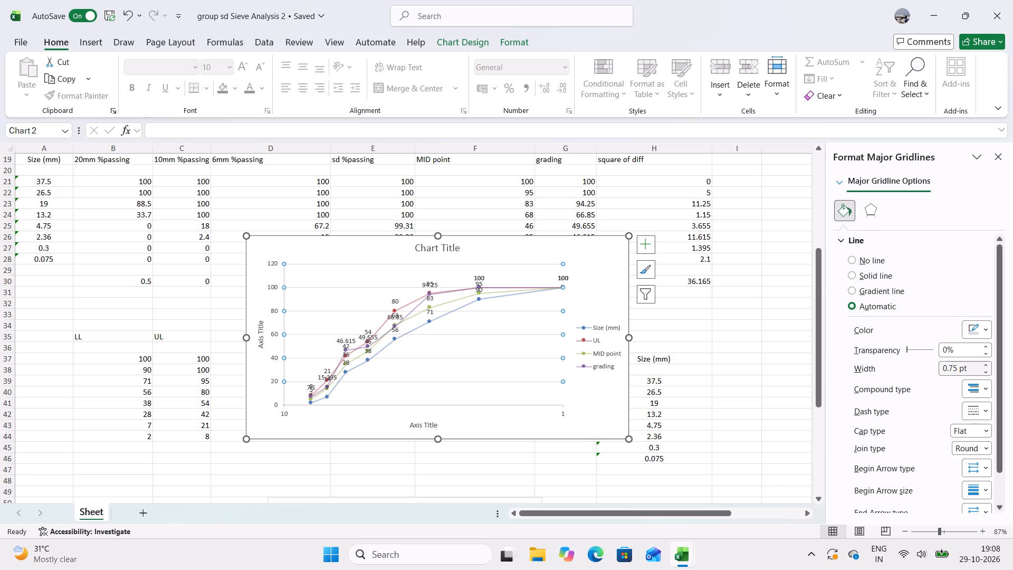
{"action": "scroll", "coordinate": [946, 374], "scroll_direction": "down", "scroll_amount": 7}
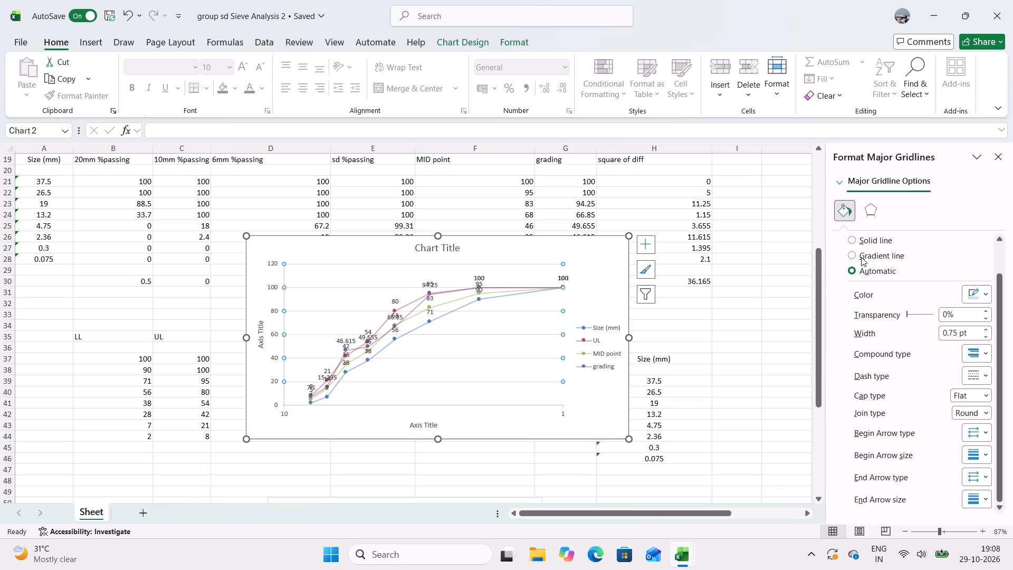
{"action": "left_click", "coordinate": [472, 416]}
{"action": "right_click", "coordinate": [472, 415]}
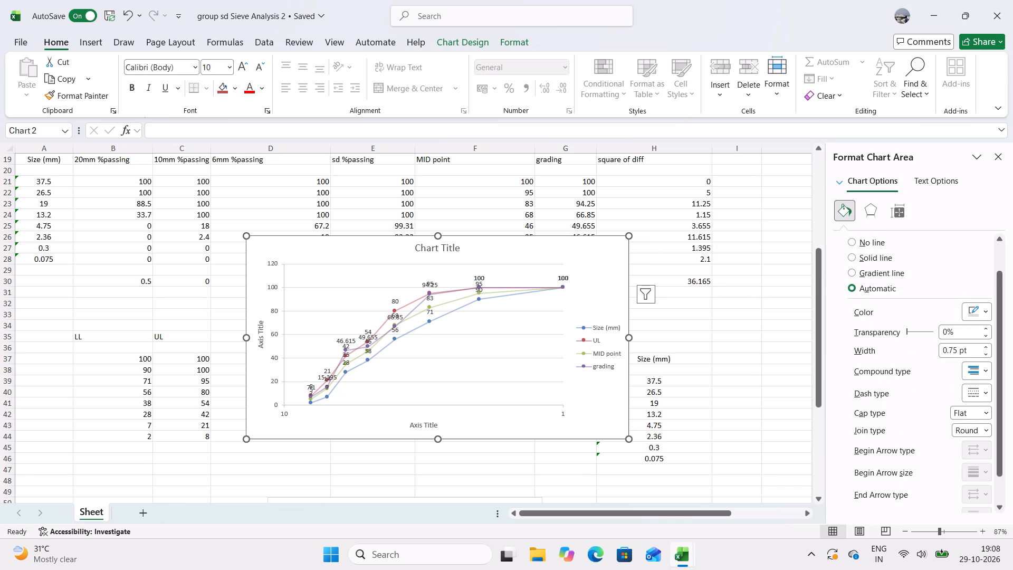
Turn off the logarithmic scale on the grading chart's horizontal axis.
{"action": "left_click", "coordinate": [563, 417]}
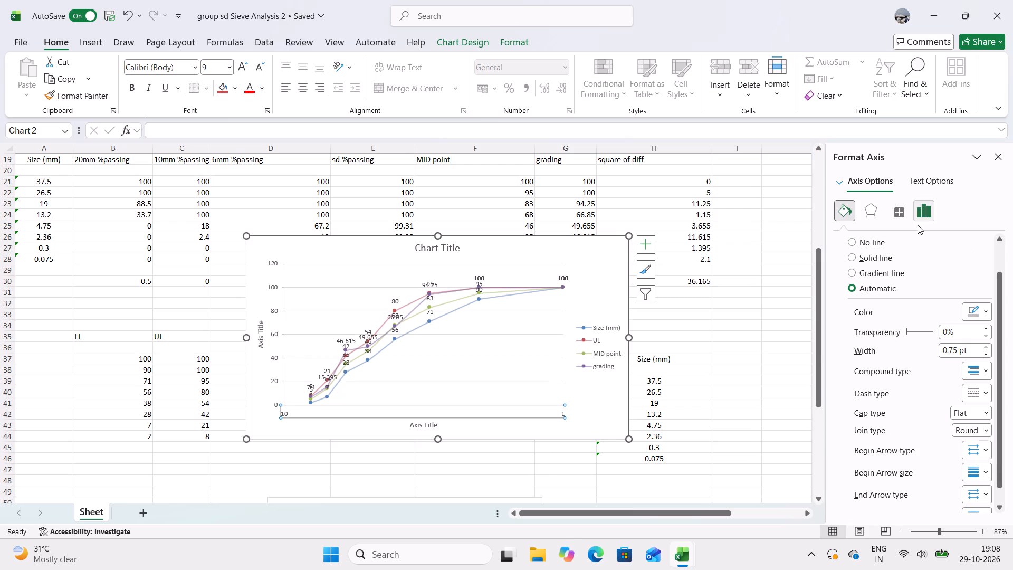
{"action": "left_click", "coordinate": [933, 209]}
{"action": "left_click", "coordinate": [886, 244]}
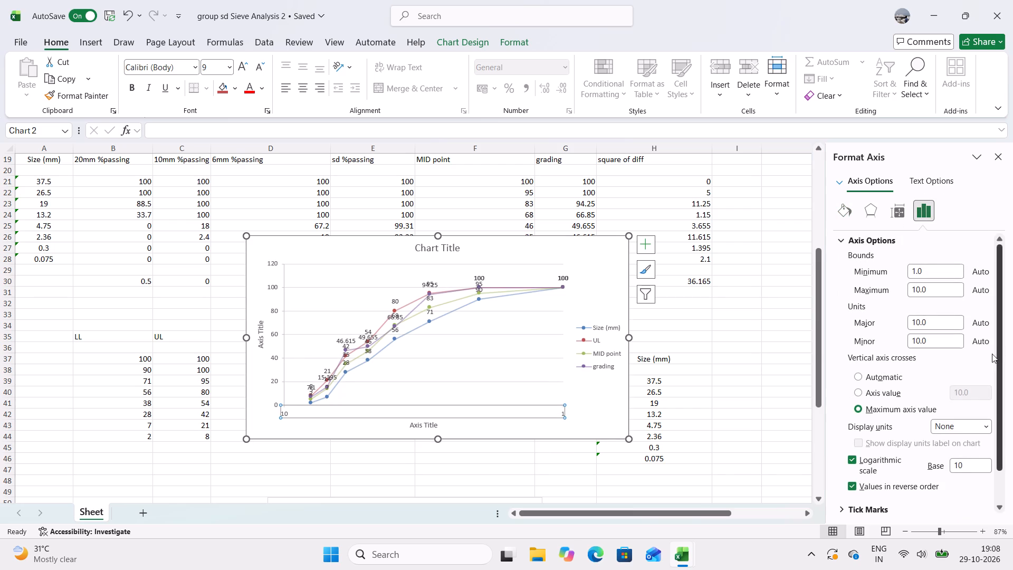
{"action": "scroll", "coordinate": [887, 439], "scroll_direction": "down", "scroll_amount": 4}
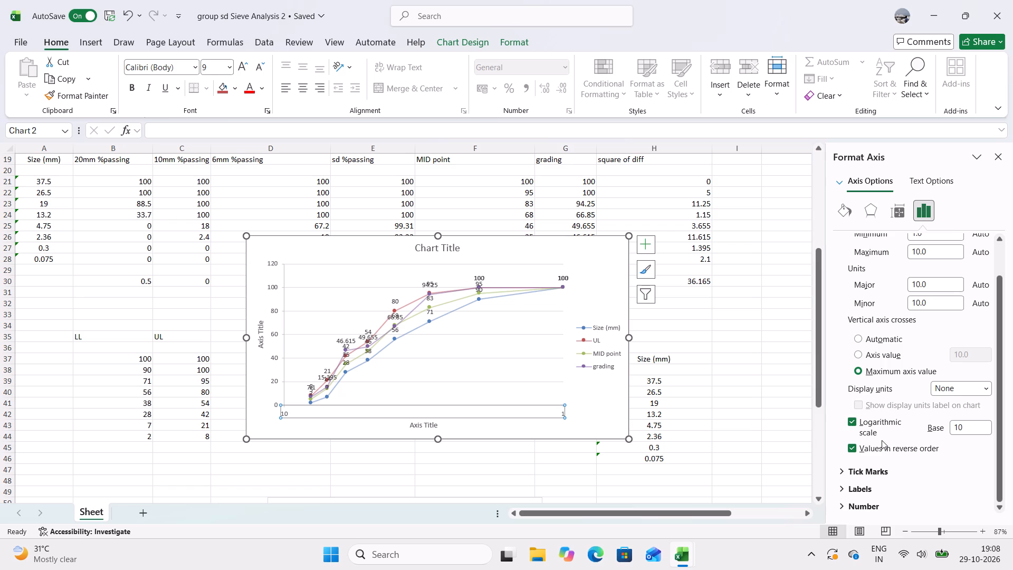
{"action": "left_click", "coordinate": [857, 424]}
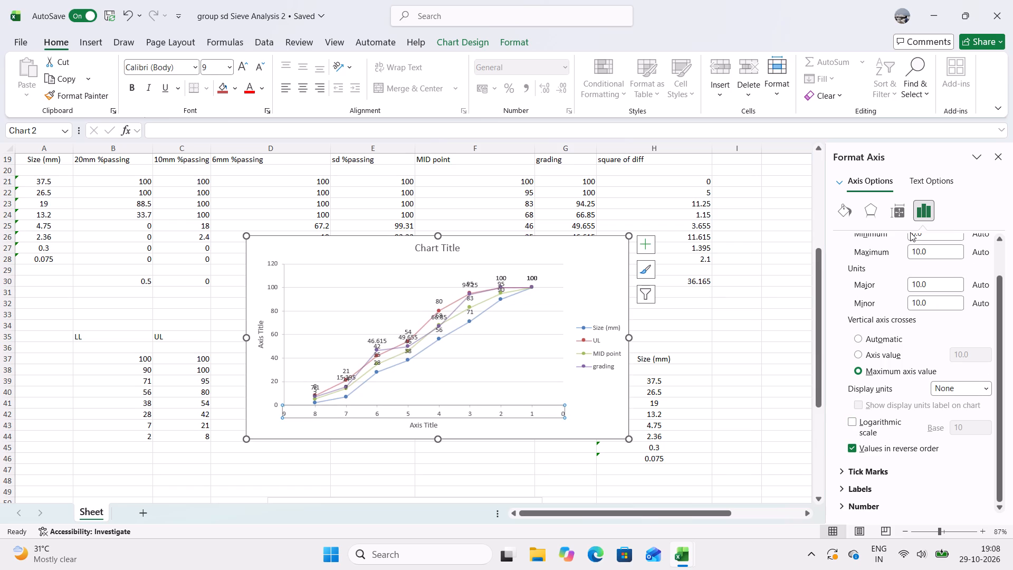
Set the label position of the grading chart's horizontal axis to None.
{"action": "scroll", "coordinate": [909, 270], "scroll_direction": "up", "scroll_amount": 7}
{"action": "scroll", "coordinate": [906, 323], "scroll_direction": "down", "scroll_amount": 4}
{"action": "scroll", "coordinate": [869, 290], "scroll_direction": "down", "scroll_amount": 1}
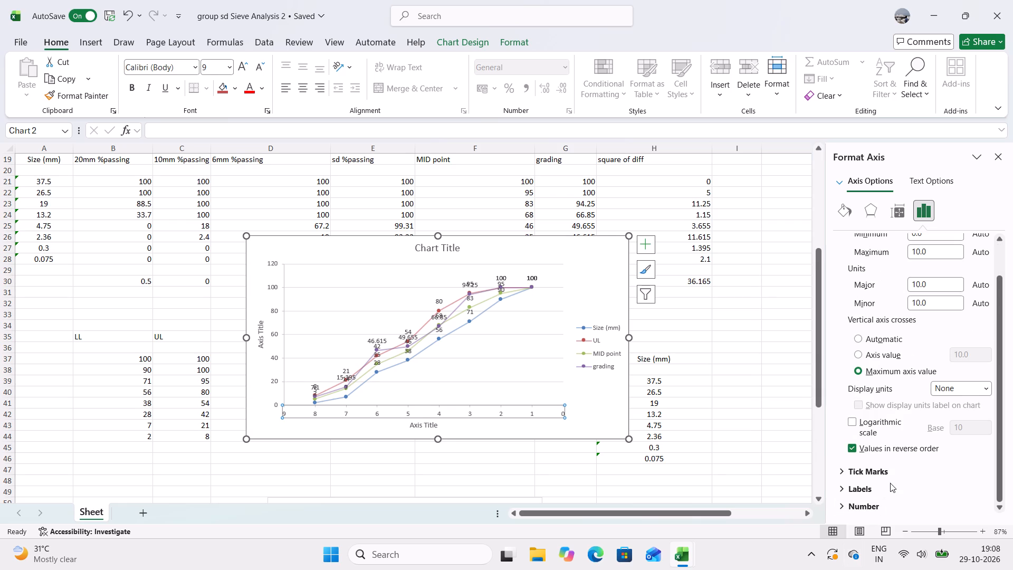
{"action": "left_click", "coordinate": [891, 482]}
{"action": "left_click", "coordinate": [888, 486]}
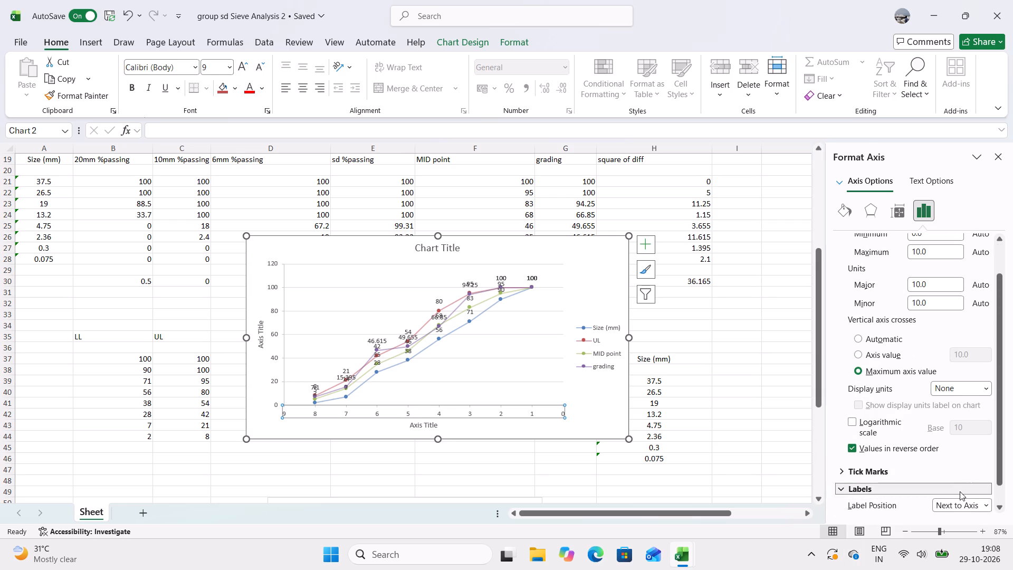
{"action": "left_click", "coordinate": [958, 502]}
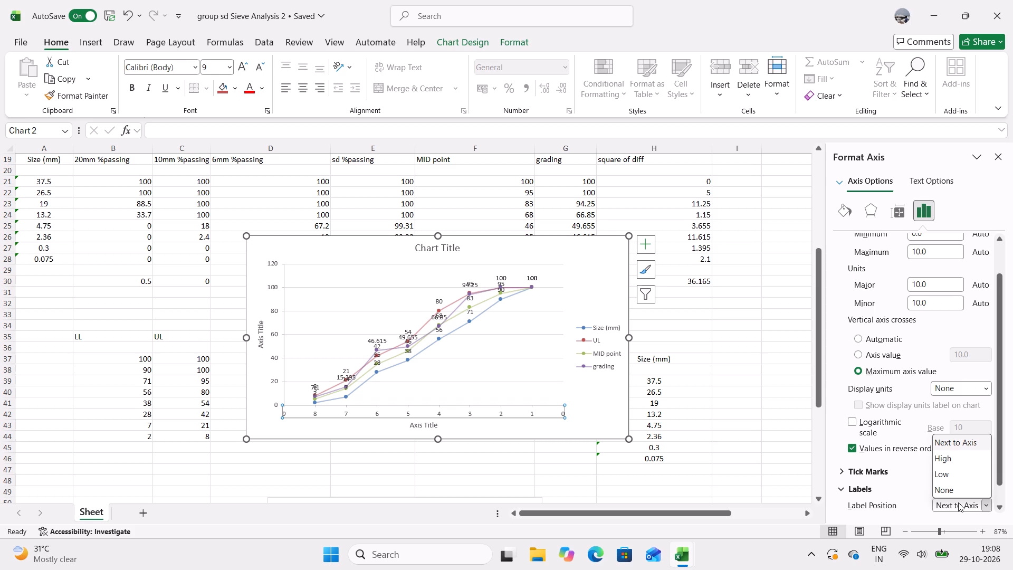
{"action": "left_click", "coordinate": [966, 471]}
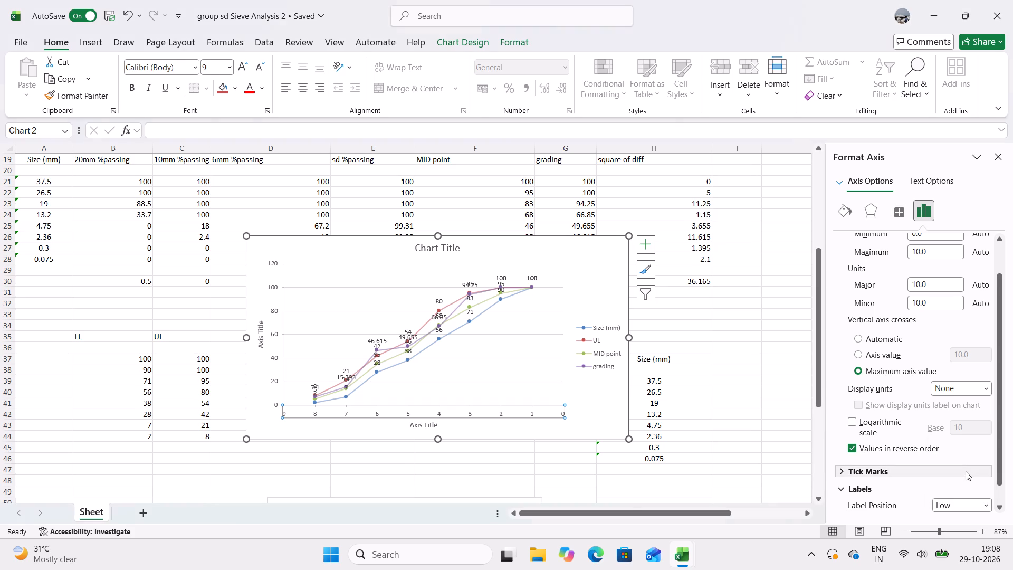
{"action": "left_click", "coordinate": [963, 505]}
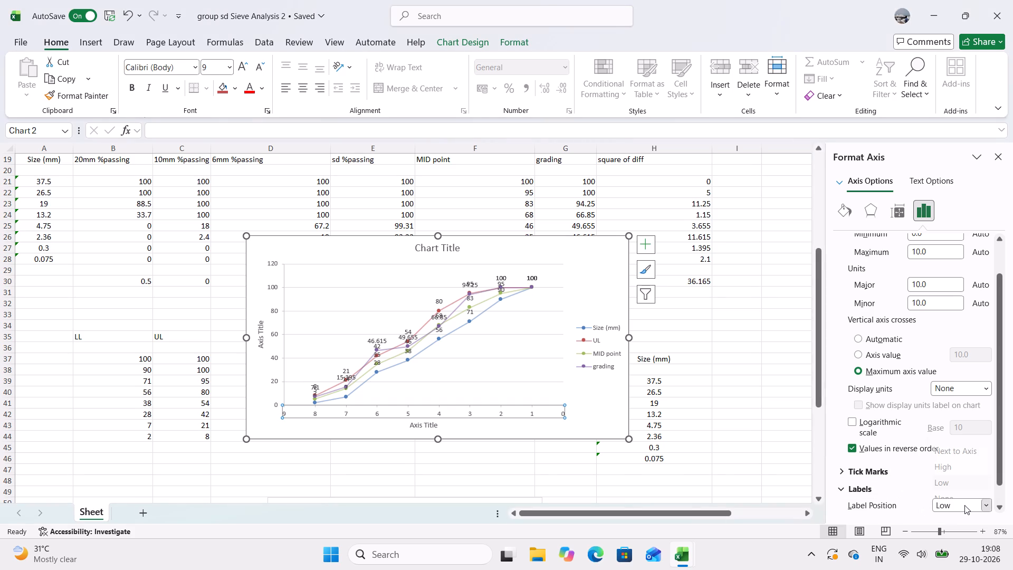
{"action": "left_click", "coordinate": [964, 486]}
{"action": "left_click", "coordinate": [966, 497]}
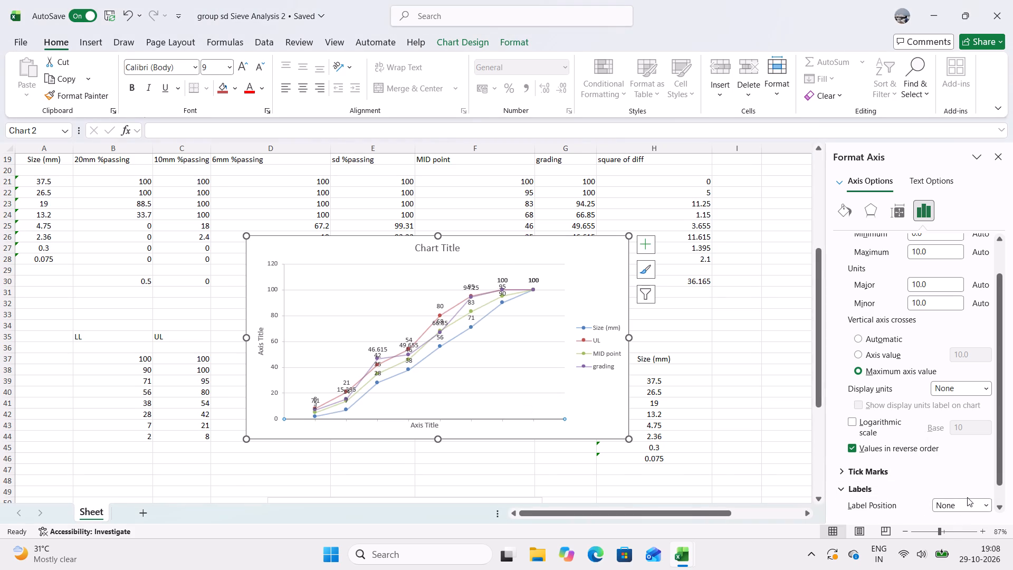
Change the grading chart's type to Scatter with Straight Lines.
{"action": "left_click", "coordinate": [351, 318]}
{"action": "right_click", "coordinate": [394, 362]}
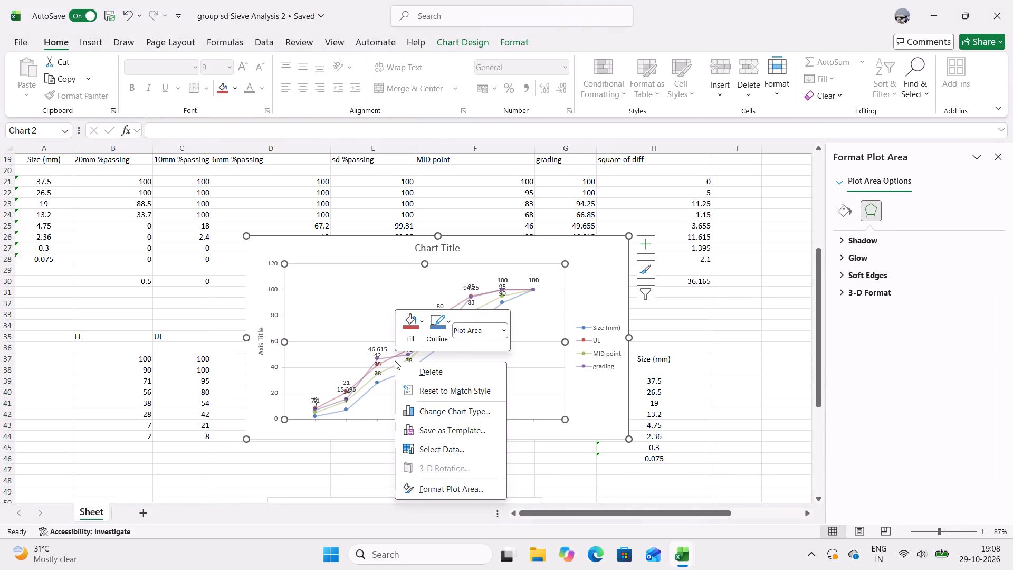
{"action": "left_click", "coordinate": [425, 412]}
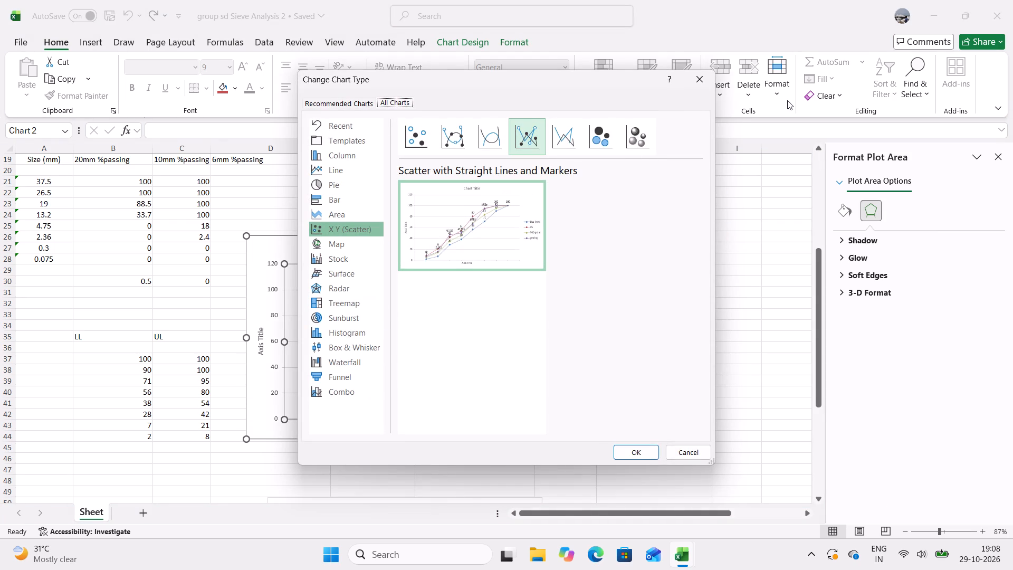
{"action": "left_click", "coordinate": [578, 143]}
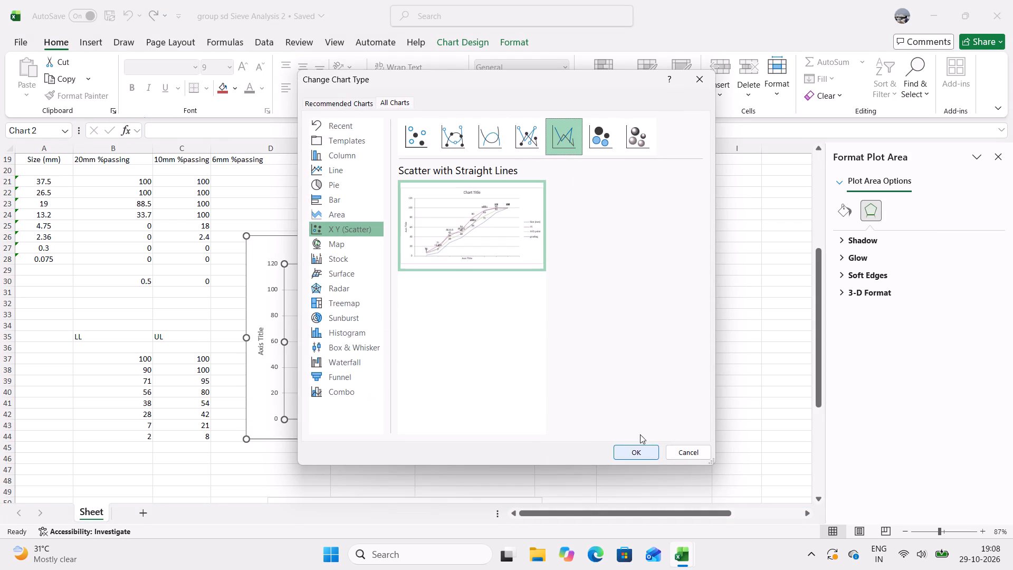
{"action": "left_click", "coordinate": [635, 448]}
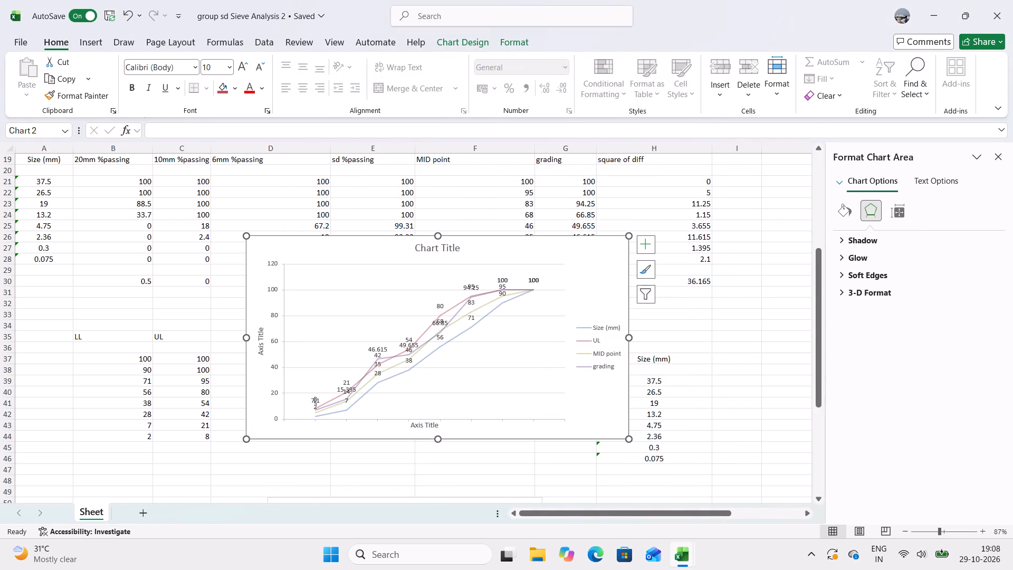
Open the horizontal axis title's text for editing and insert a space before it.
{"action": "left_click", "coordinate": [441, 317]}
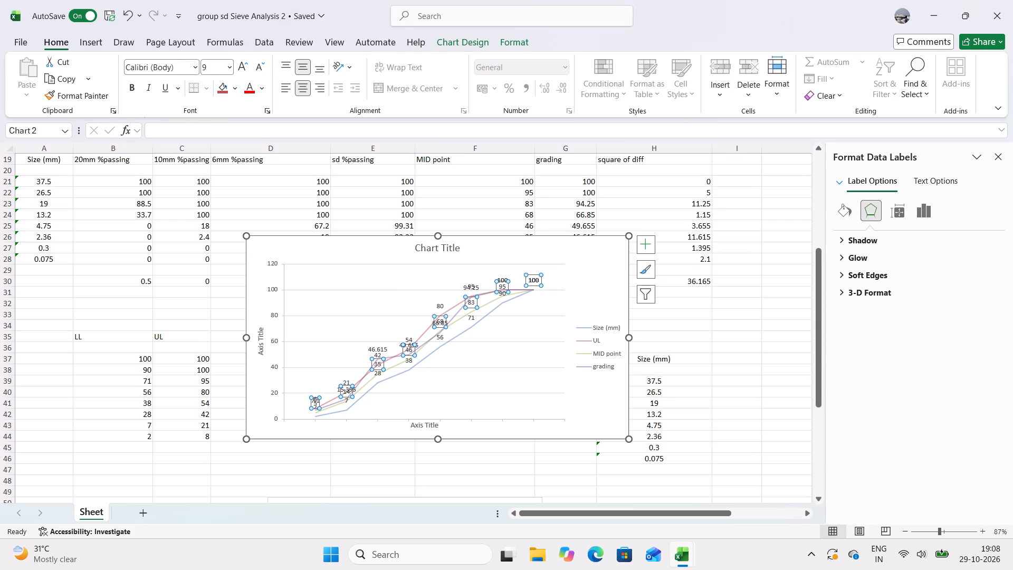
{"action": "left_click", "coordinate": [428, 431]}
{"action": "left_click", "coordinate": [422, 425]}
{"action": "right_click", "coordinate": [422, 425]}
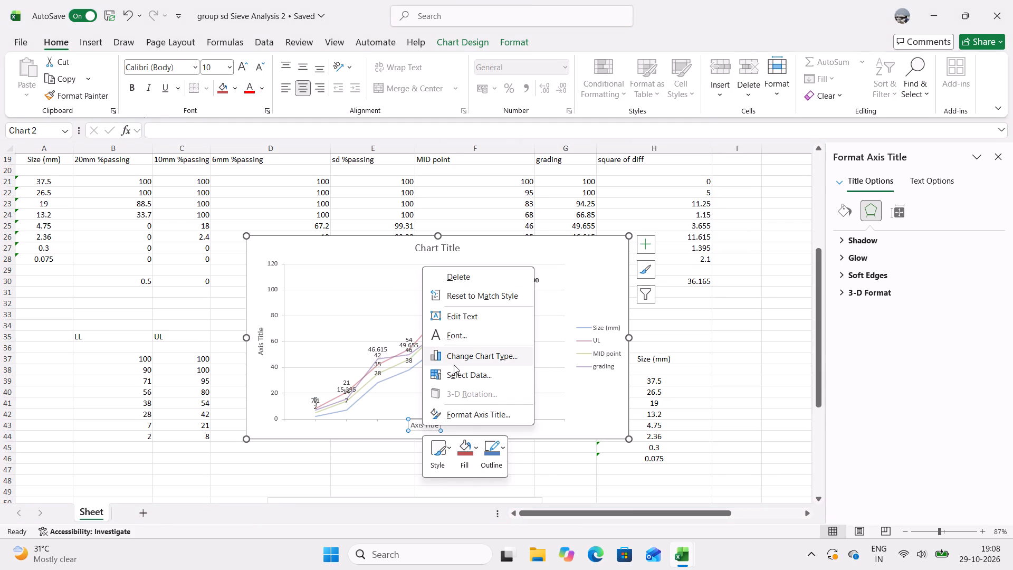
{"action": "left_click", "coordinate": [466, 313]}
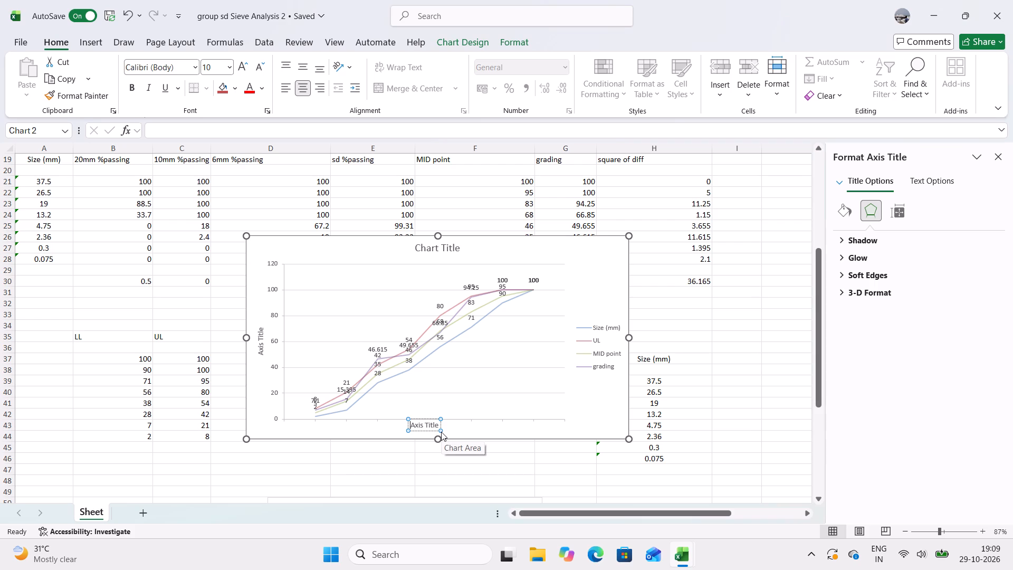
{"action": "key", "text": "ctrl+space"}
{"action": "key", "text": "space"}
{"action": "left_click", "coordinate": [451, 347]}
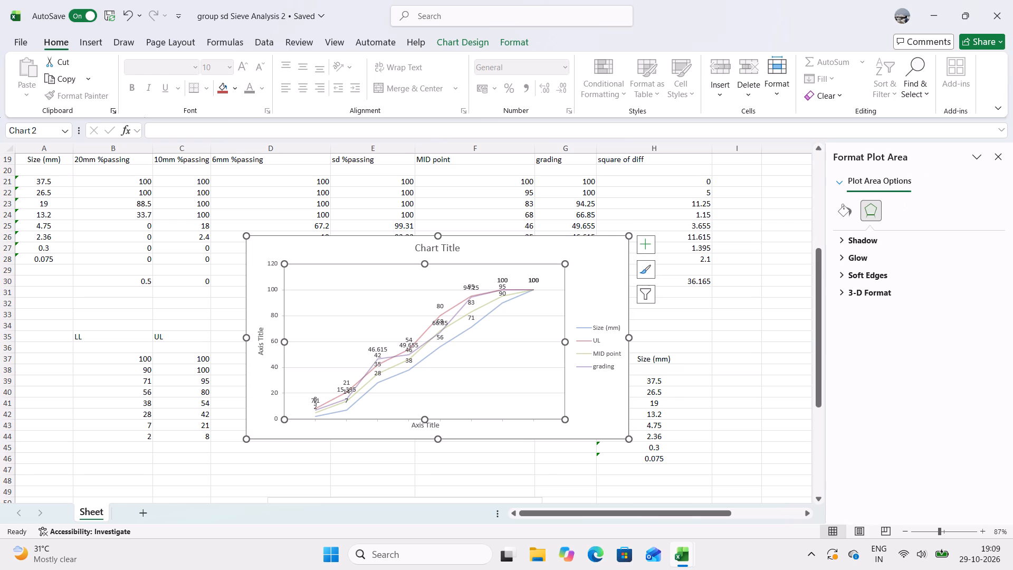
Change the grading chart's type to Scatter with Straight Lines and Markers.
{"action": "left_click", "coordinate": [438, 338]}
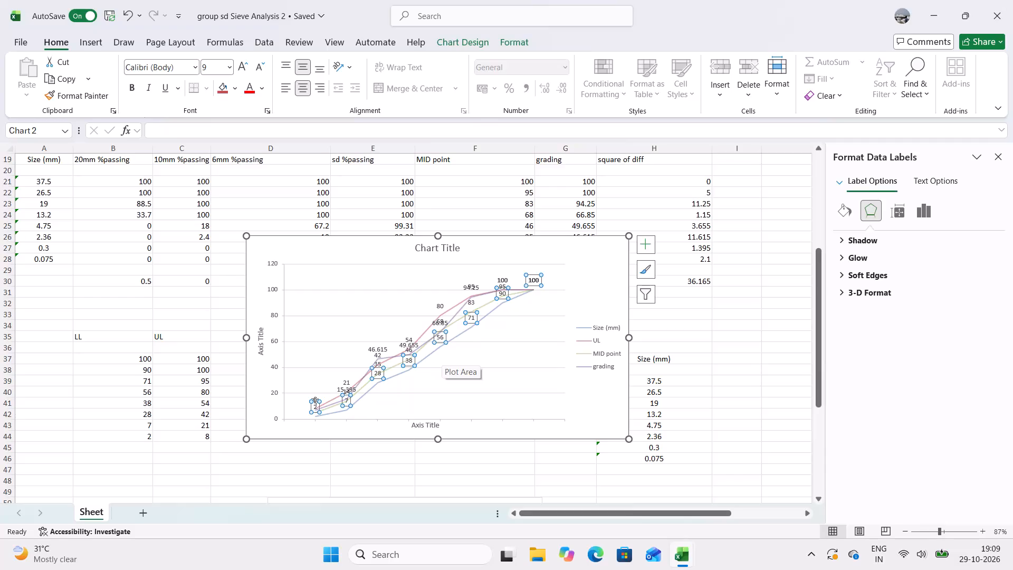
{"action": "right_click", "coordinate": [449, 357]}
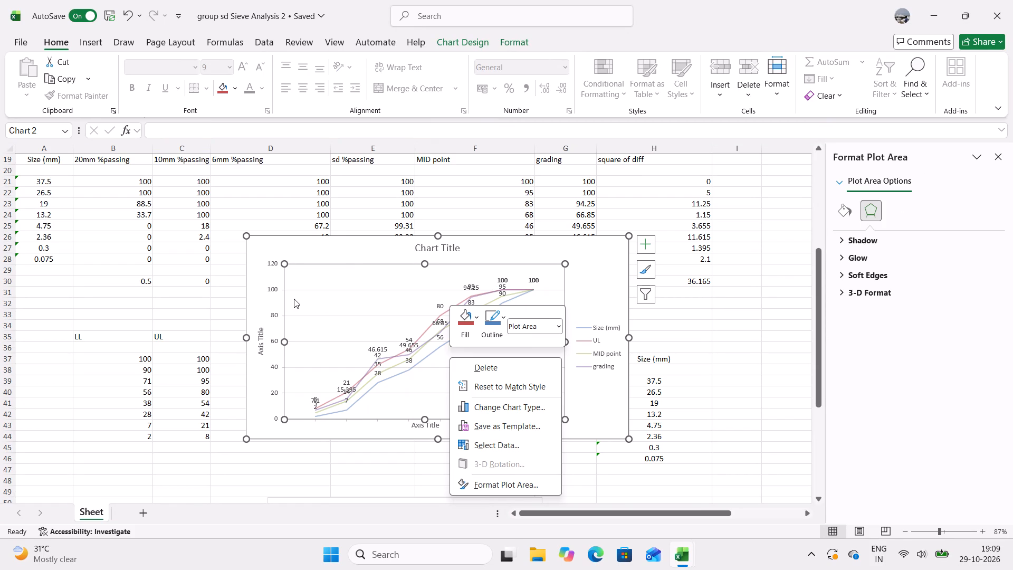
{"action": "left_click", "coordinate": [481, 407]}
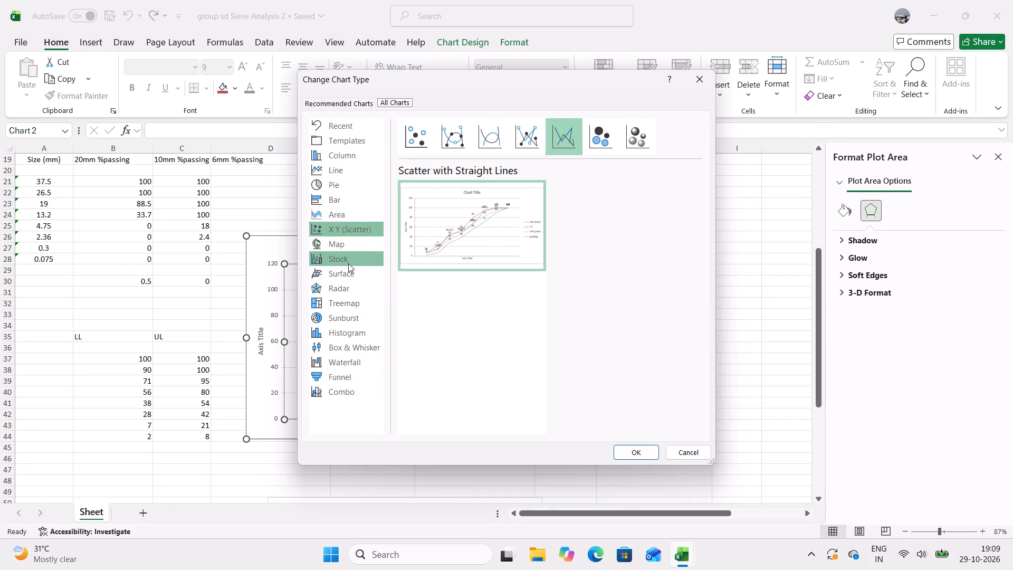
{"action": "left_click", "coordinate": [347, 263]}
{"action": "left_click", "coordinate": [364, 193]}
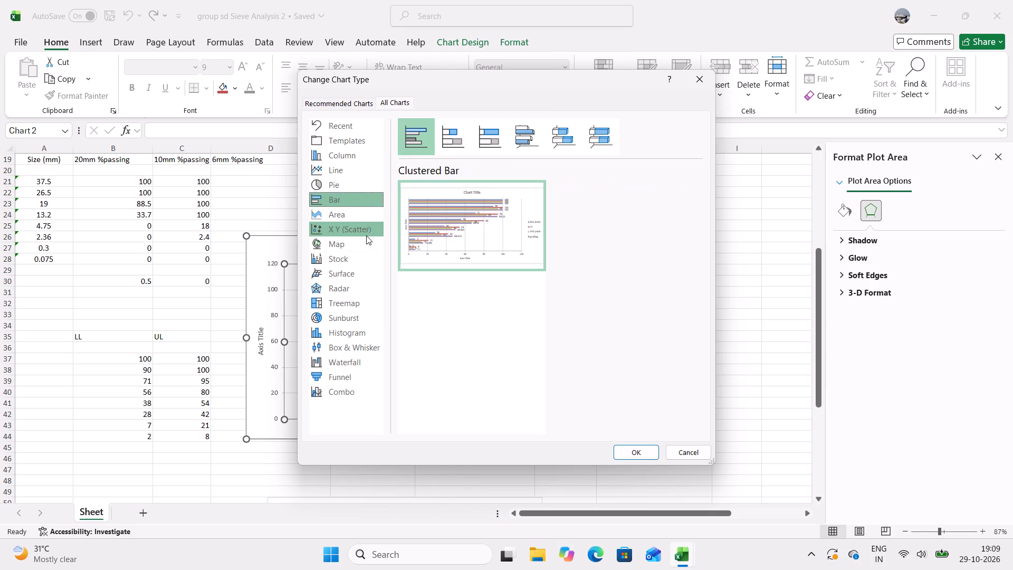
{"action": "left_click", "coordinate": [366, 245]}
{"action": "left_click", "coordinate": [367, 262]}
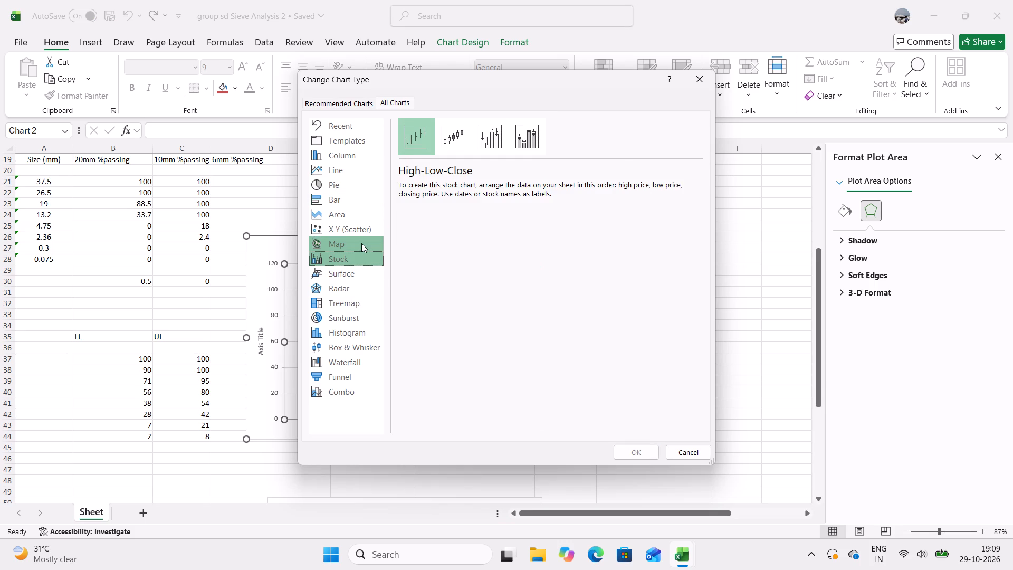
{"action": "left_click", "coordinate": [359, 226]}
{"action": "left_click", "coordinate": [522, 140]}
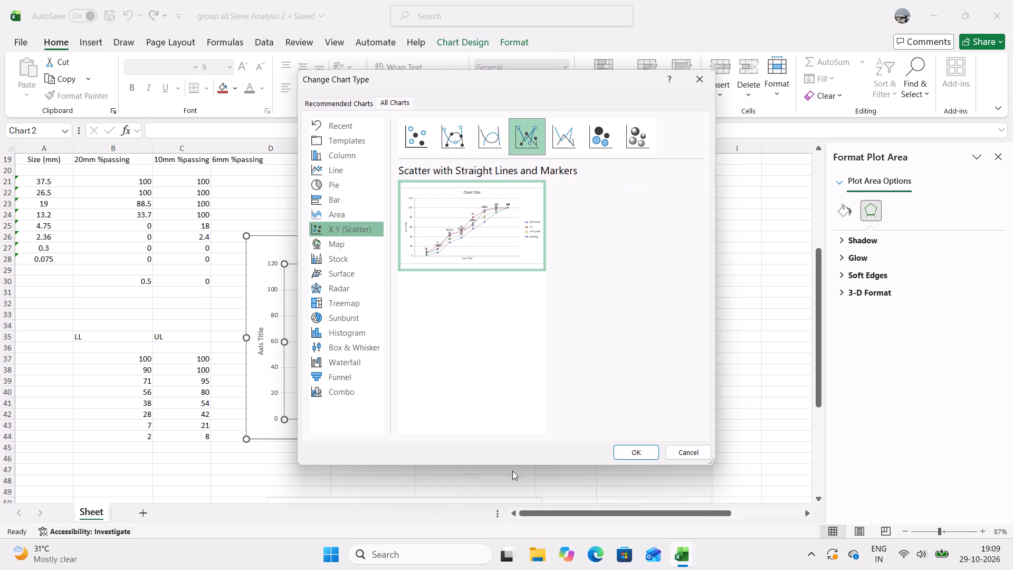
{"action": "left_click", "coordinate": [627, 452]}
Add a new blank worksheet to the workbook and return to the sieve data sheet.
{"action": "scroll", "coordinate": [508, 428], "scroll_direction": "up", "scroll_amount": 2}
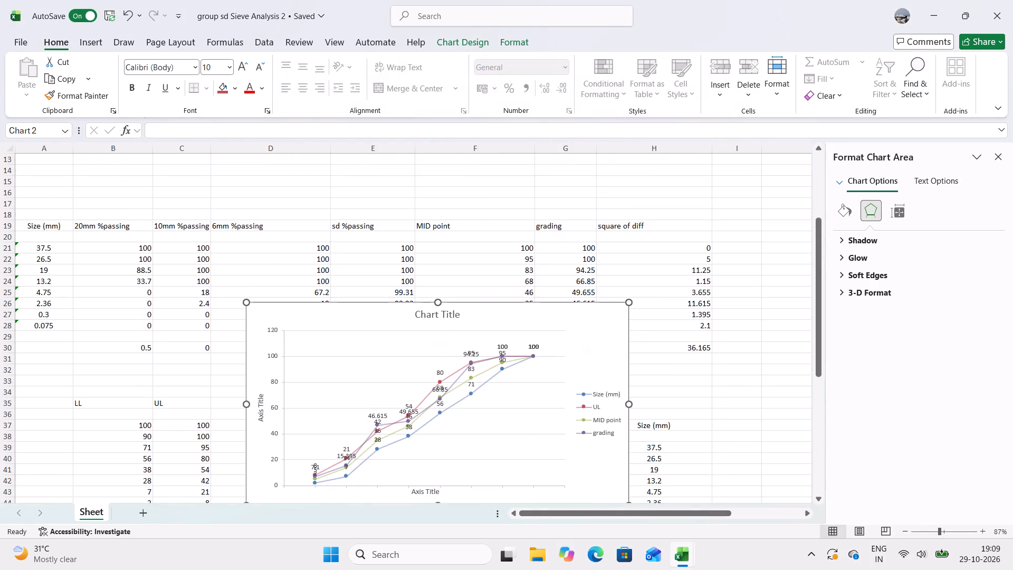
{"action": "scroll", "coordinate": [508, 428], "scroll_direction": "down", "scroll_amount": 9}
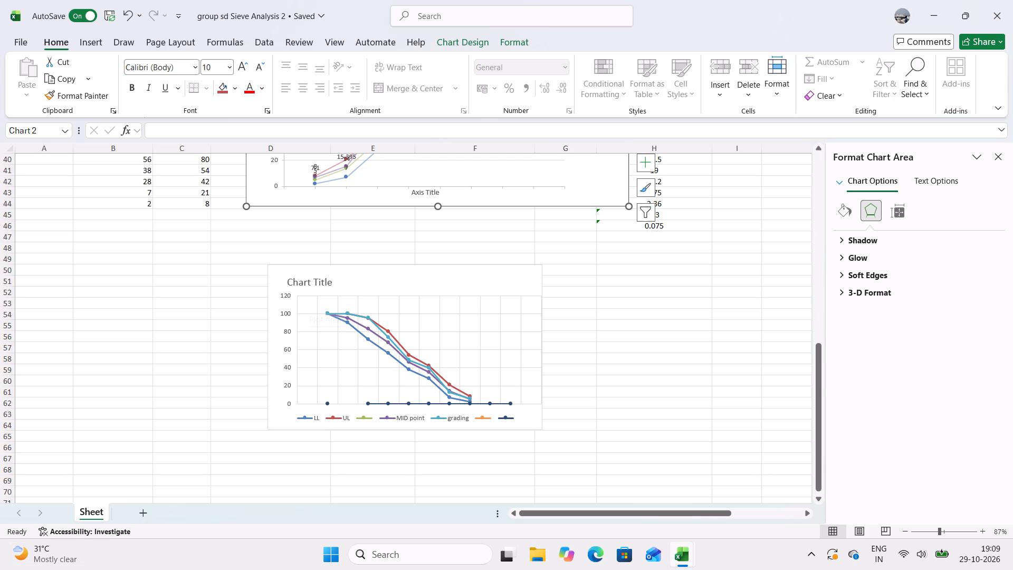
{"action": "left_click", "coordinate": [137, 511]}
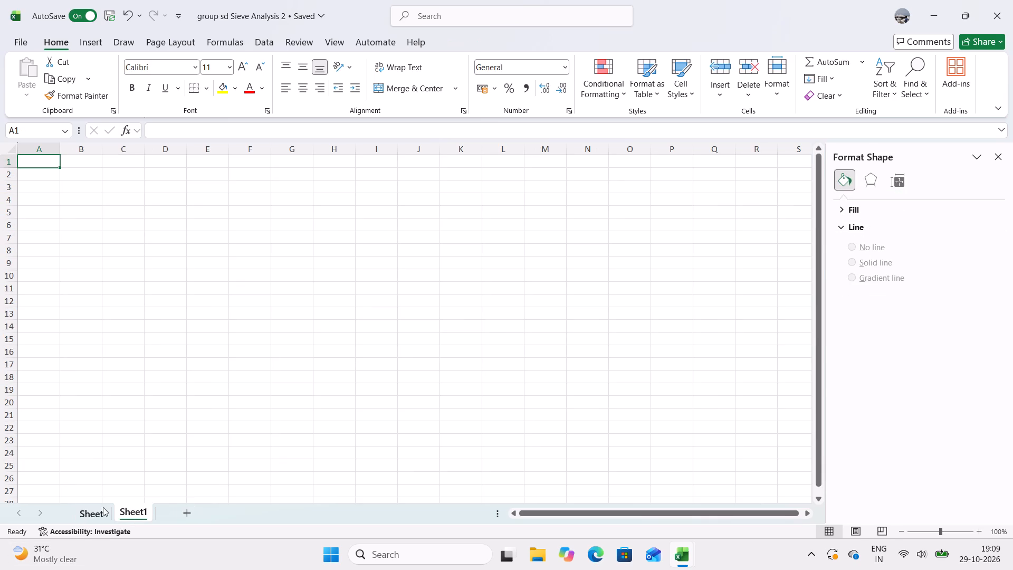
{"action": "left_click", "coordinate": [92, 511]}
Delete the grading chart that overlaps the sieve data tables.
{"action": "scroll", "coordinate": [216, 397], "scroll_direction": "up", "scroll_amount": 8}
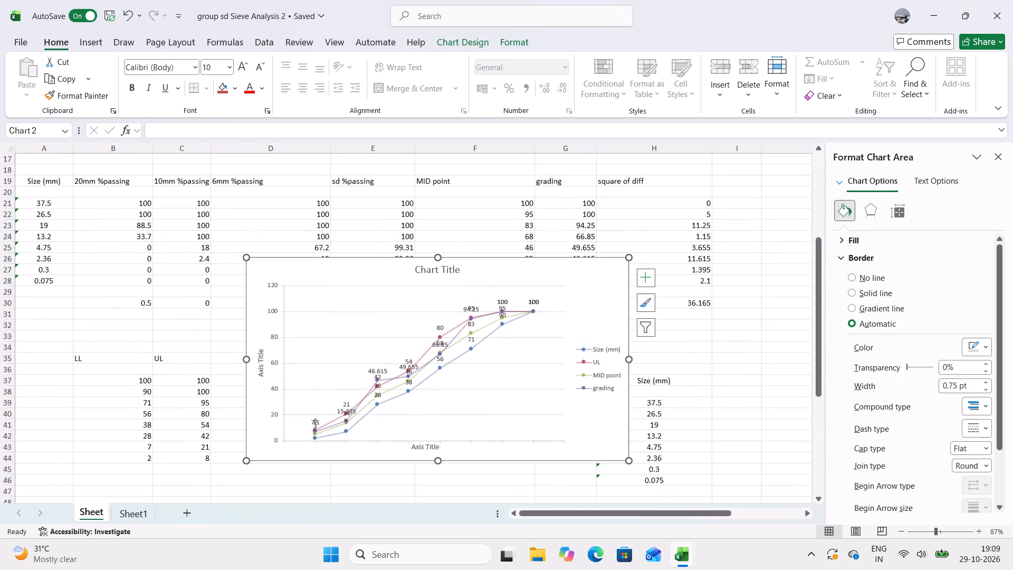
{"action": "scroll", "coordinate": [214, 387], "scroll_direction": "up", "scroll_amount": 2}
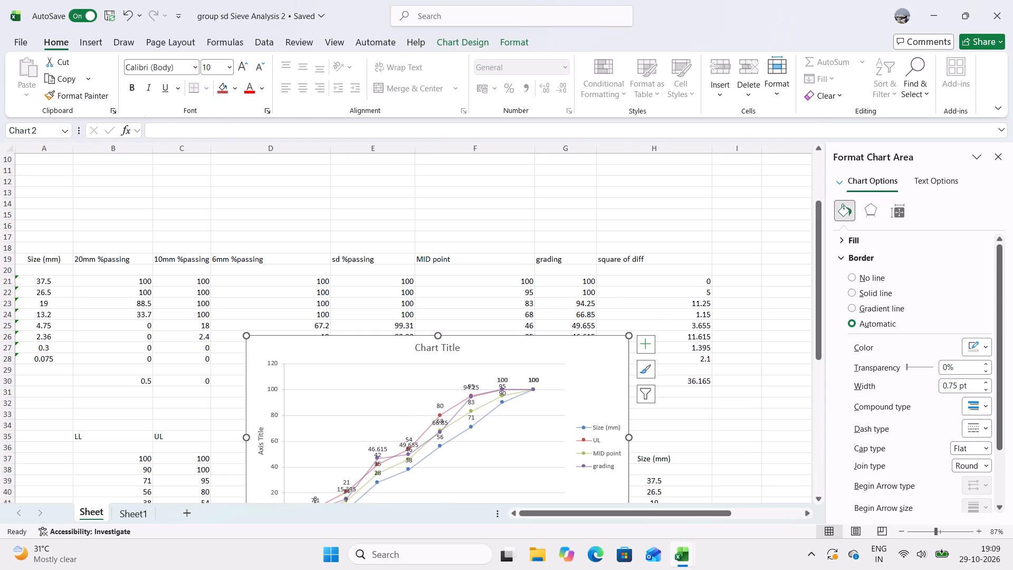
{"action": "left_click_drag", "start_coordinate": [331, 351], "coordinate": [232, 237]}
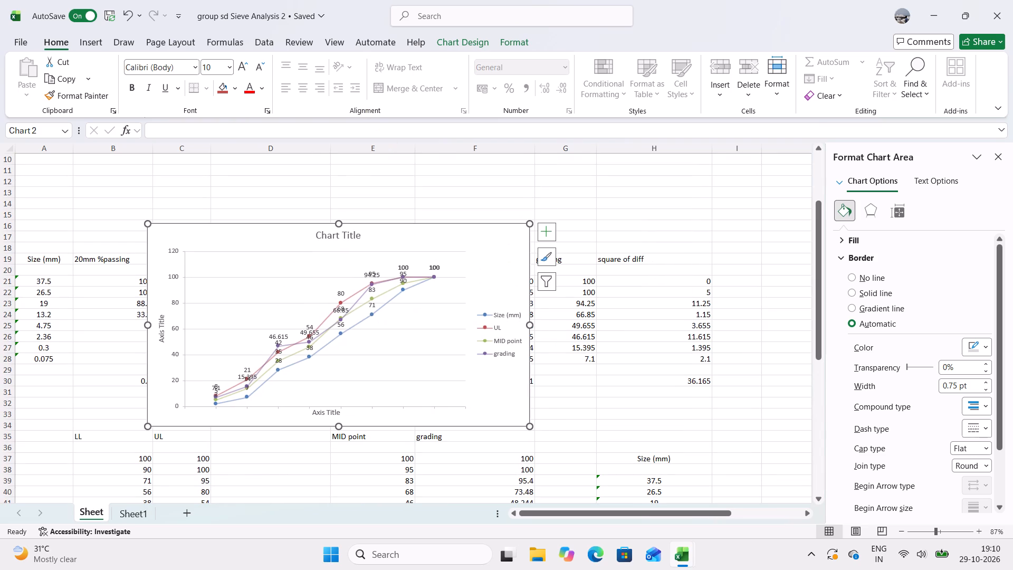
{"action": "key", "text": "Delete"}
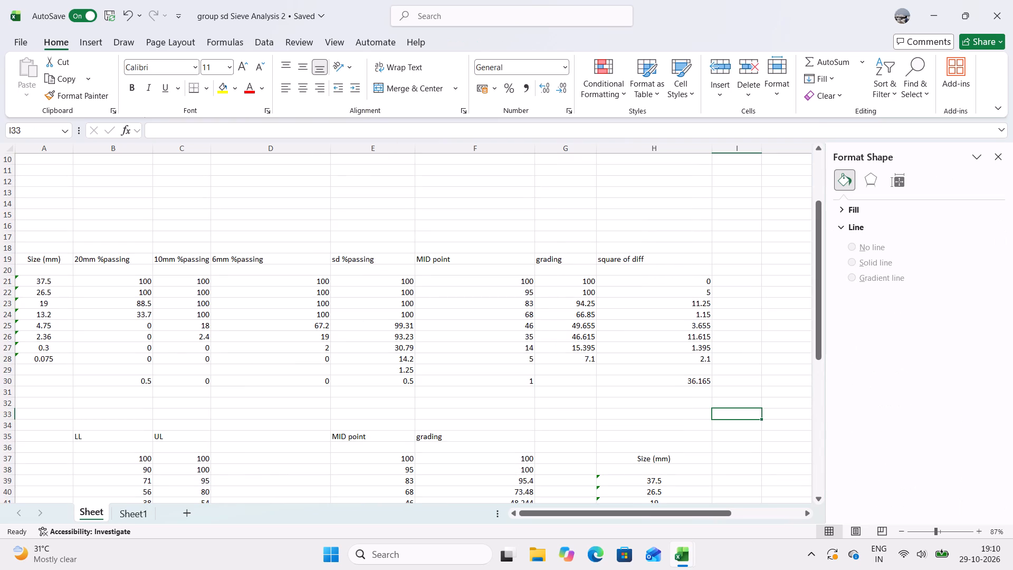
Examine the blend proportions in row 30 and the grading formulas in cells G21 to G22.
{"action": "scroll", "coordinate": [346, 350], "scroll_direction": "down", "scroll_amount": 1}
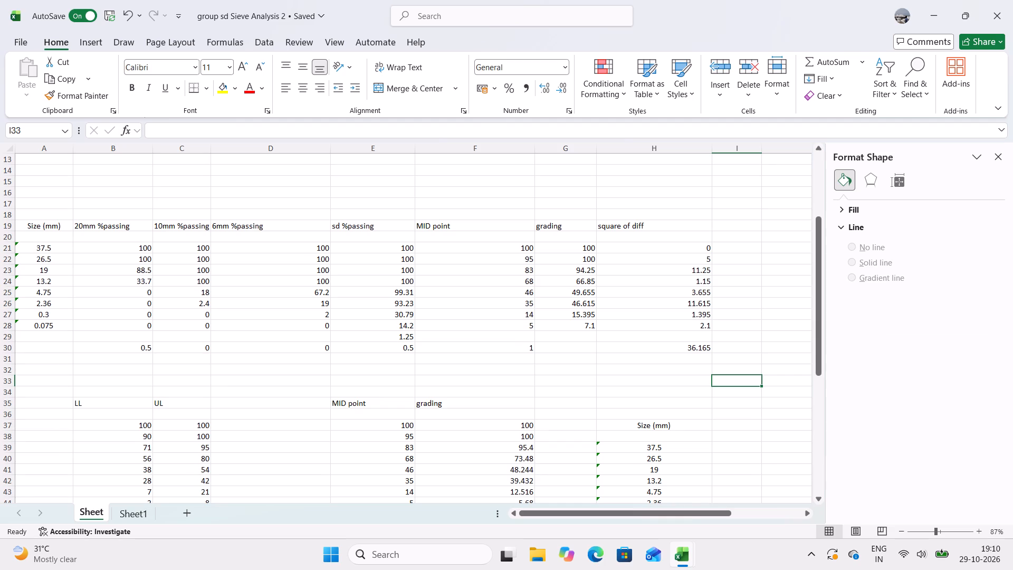
{"action": "left_click", "coordinate": [246, 350]}
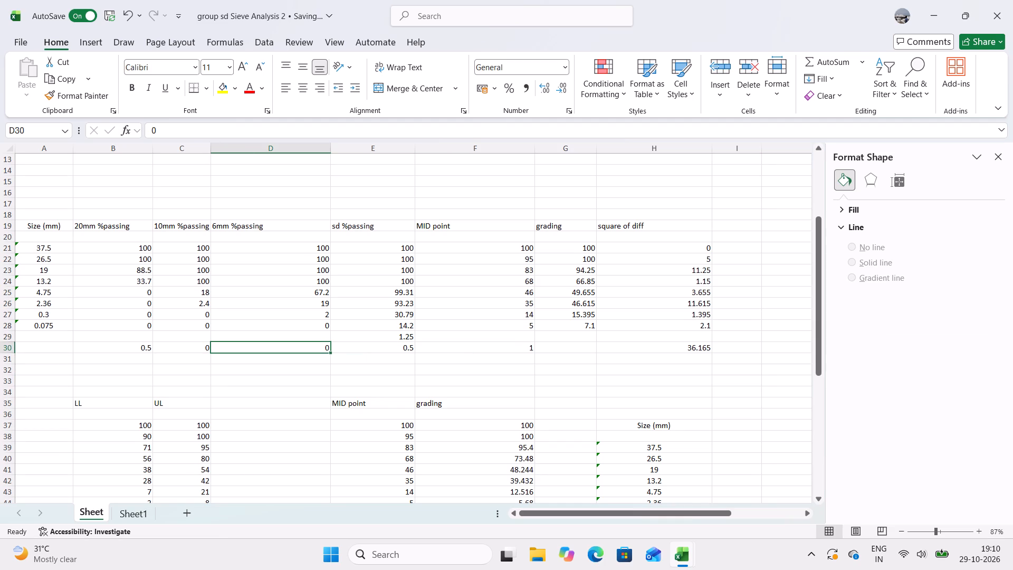
{"action": "left_click", "coordinate": [201, 349]}
{"action": "left_click", "coordinate": [139, 349]}
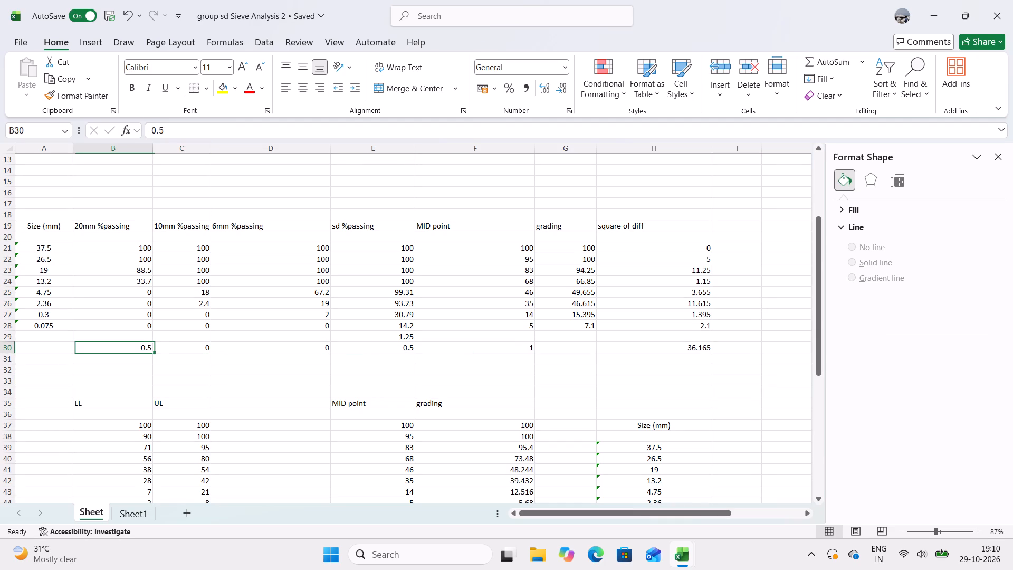
{"action": "left_click", "coordinate": [561, 229]}
{"action": "left_click", "coordinate": [552, 260]}
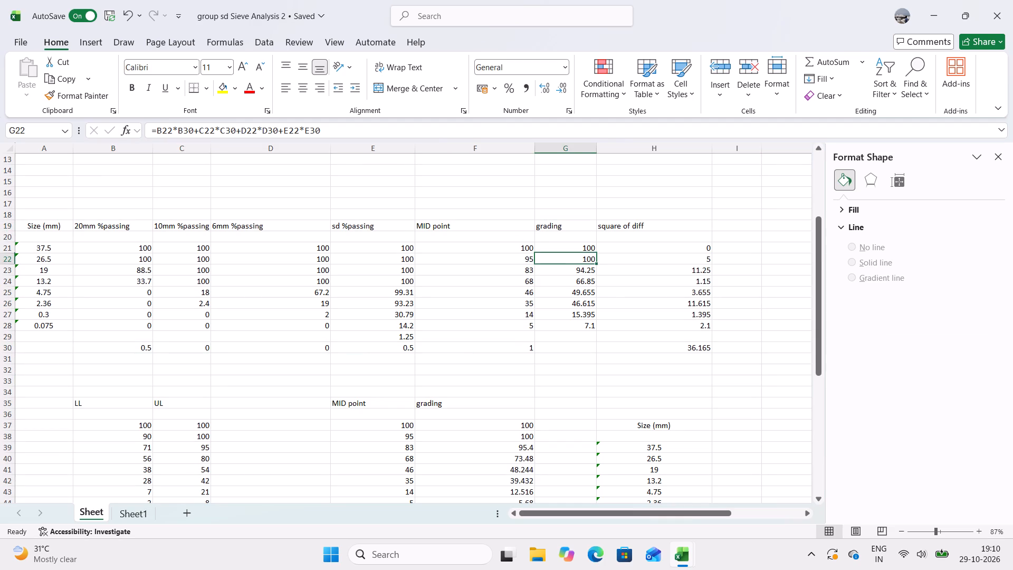
{"action": "left_click", "coordinate": [574, 267]}
{"action": "left_click", "coordinate": [582, 245]}
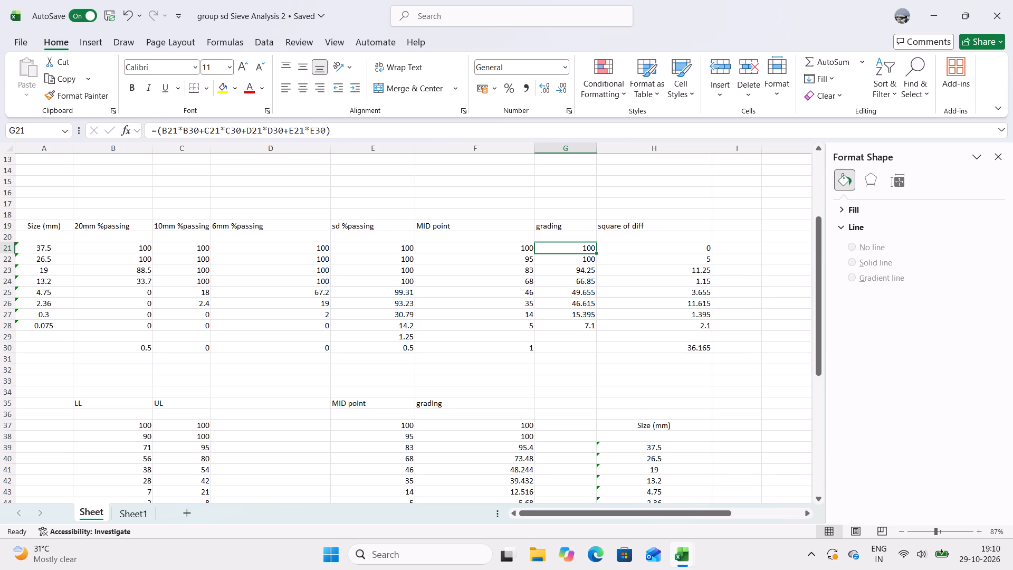
Examine the grading formulas in column G, from G21 down to G28.
{"action": "left_click", "coordinate": [587, 270]}
{"action": "left_click", "coordinate": [584, 298]}
{"action": "left_click", "coordinate": [587, 321]}
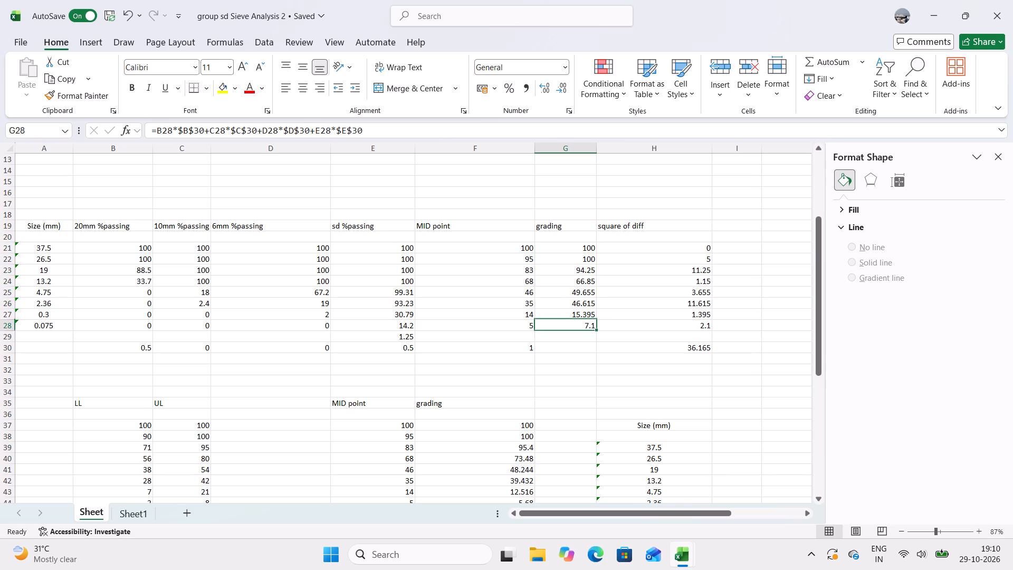
{"action": "left_click", "coordinate": [589, 338]}
{"action": "left_click", "coordinate": [583, 296]}
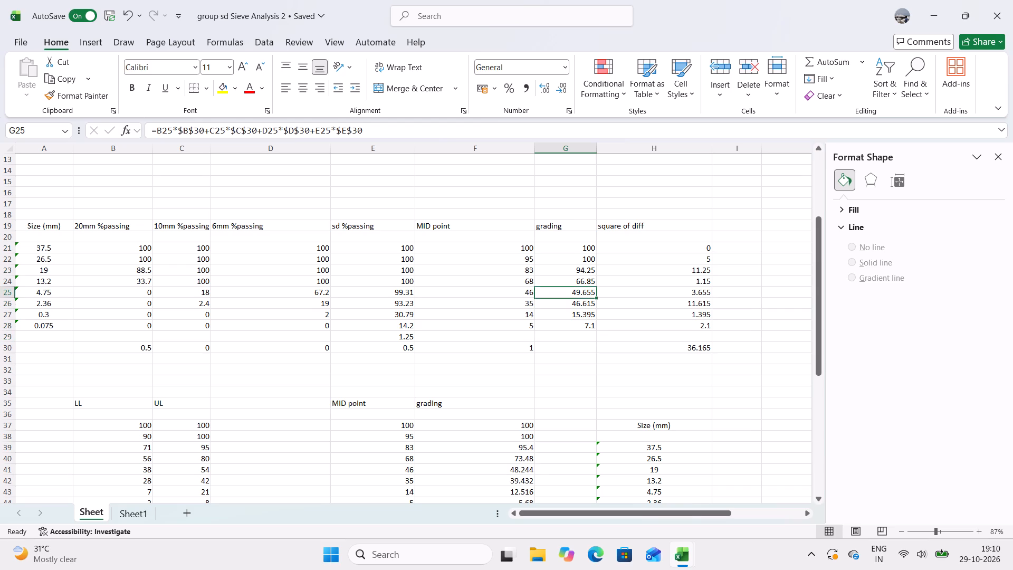
{"action": "left_click", "coordinate": [583, 283]}
{"action": "left_click", "coordinate": [588, 263]}
{"action": "left_click", "coordinate": [585, 248]}
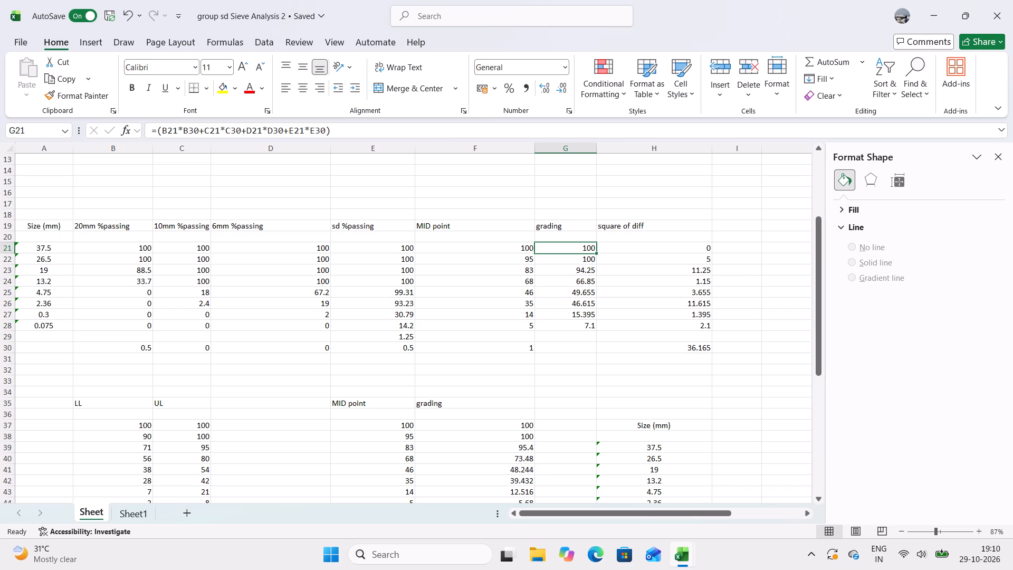
{"action": "scroll", "coordinate": [135, 339], "scroll_direction": "down", "scroll_amount": 1}
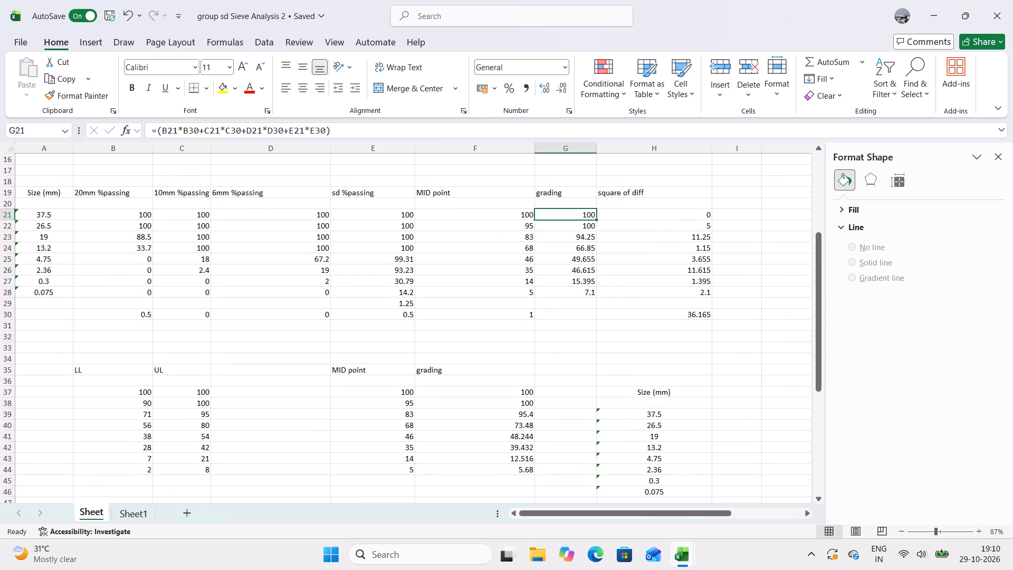
Inspect the 20mm blend proportion in B30 and the square of diff formulas in column H, rows 21 to 30.
{"action": "left_click", "coordinate": [136, 316]}
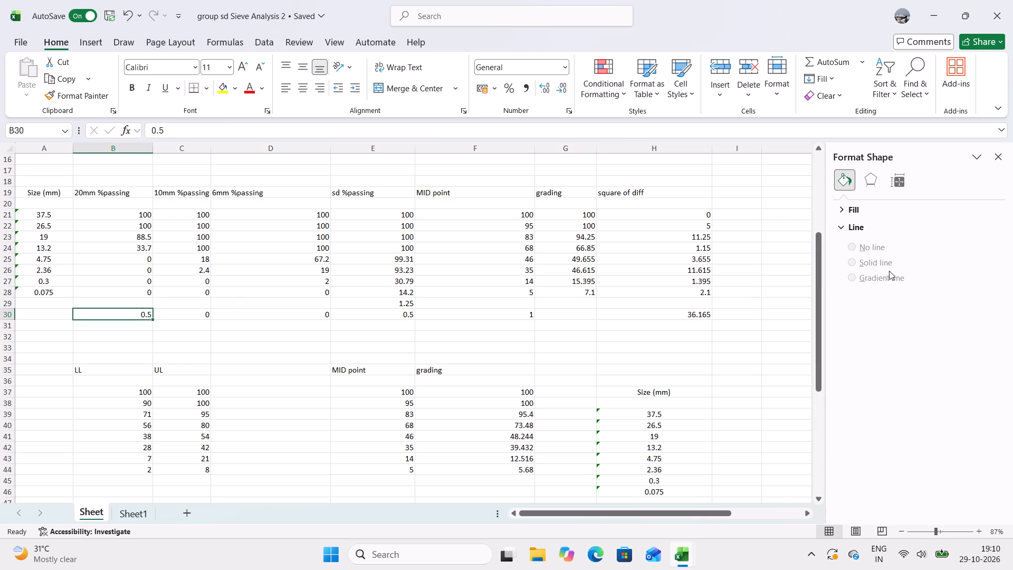
{"action": "left_click", "coordinate": [695, 246]}
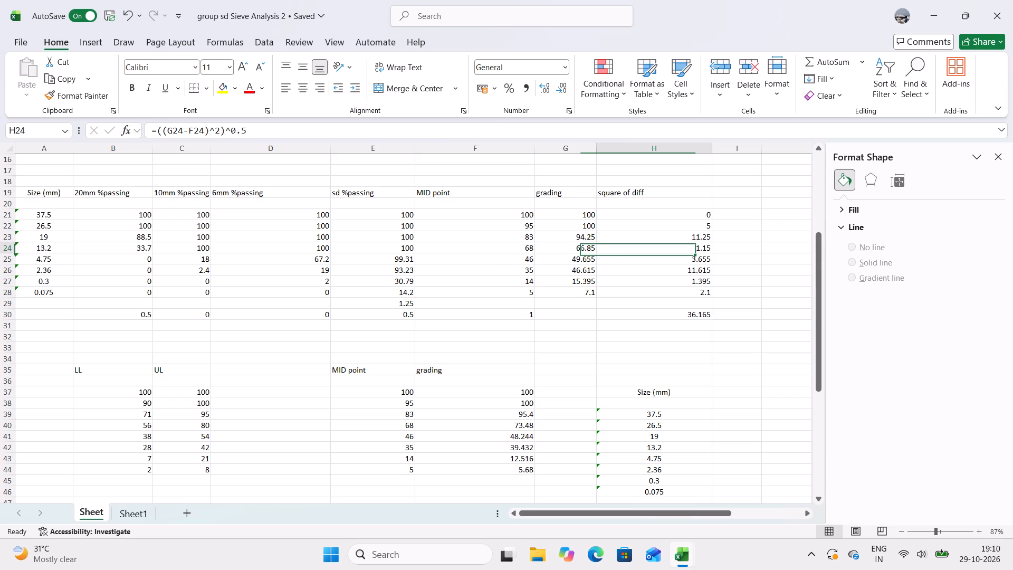
{"action": "left_click", "coordinate": [704, 211]}
{"action": "left_click", "coordinate": [700, 281]}
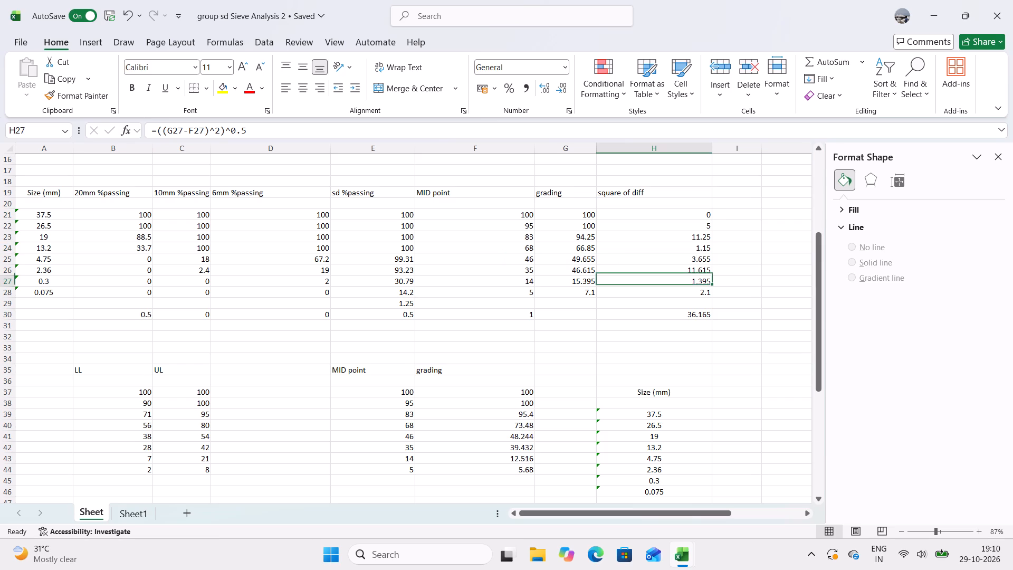
{"action": "left_click", "coordinate": [705, 305]}
{"action": "left_click", "coordinate": [703, 323]}
Clear the contents of the lower table in A35:H46, covering LL, UL, MID point, grading and Size (mm).
{"action": "scroll", "coordinate": [550, 339], "scroll_direction": "down", "scroll_amount": 1}
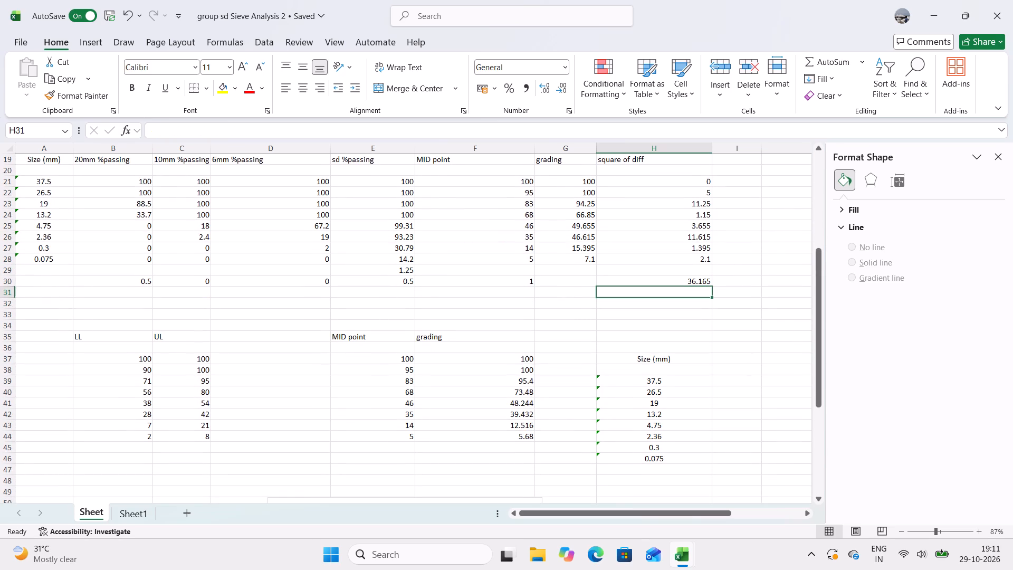
{"action": "left_click_drag", "start_coordinate": [59, 337], "coordinate": [667, 462]}
{"action": "left_click", "coordinate": [667, 462]}
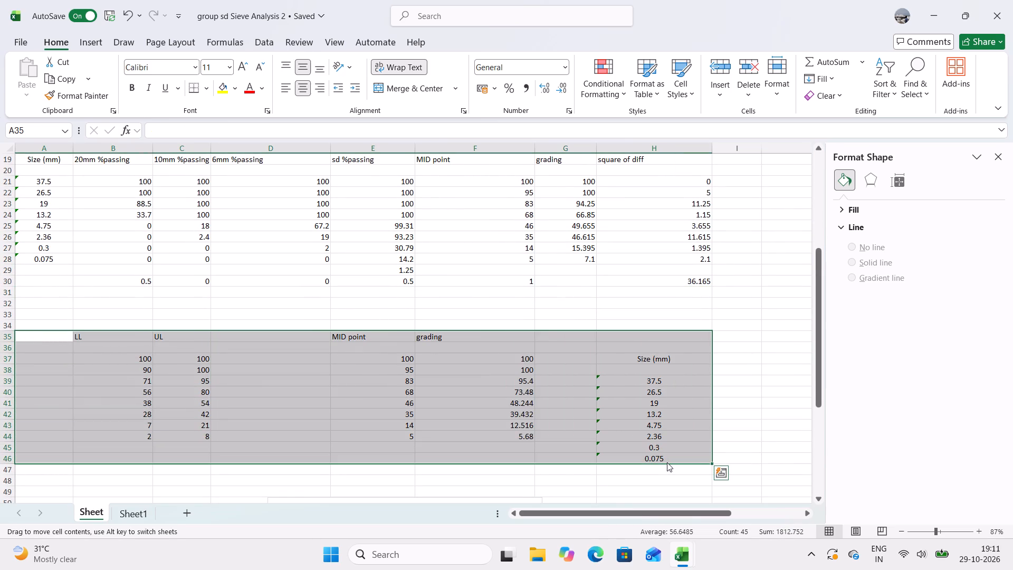
{"action": "key", "text": "Delete"}
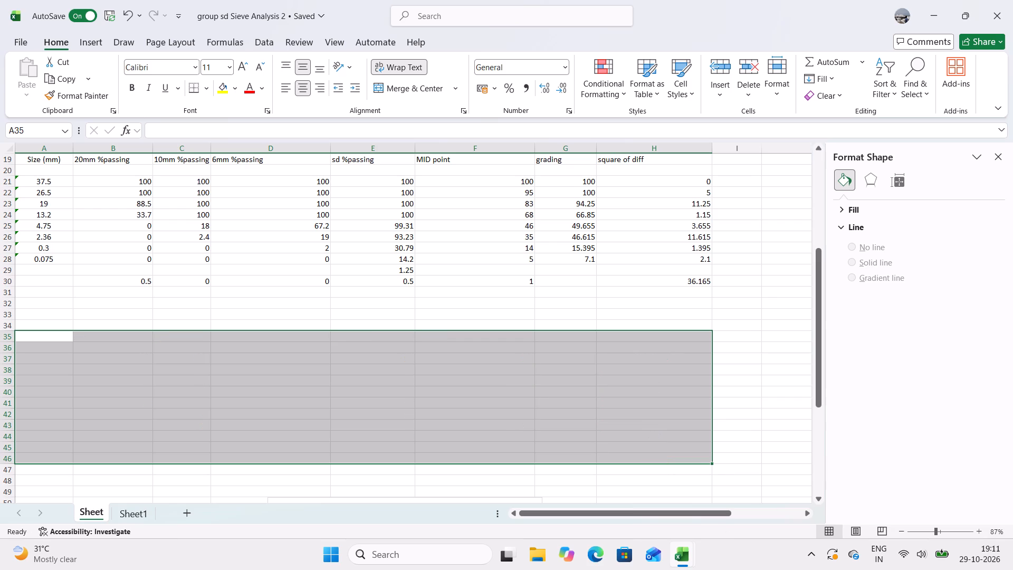
{"action": "left_click", "coordinate": [493, 330]}
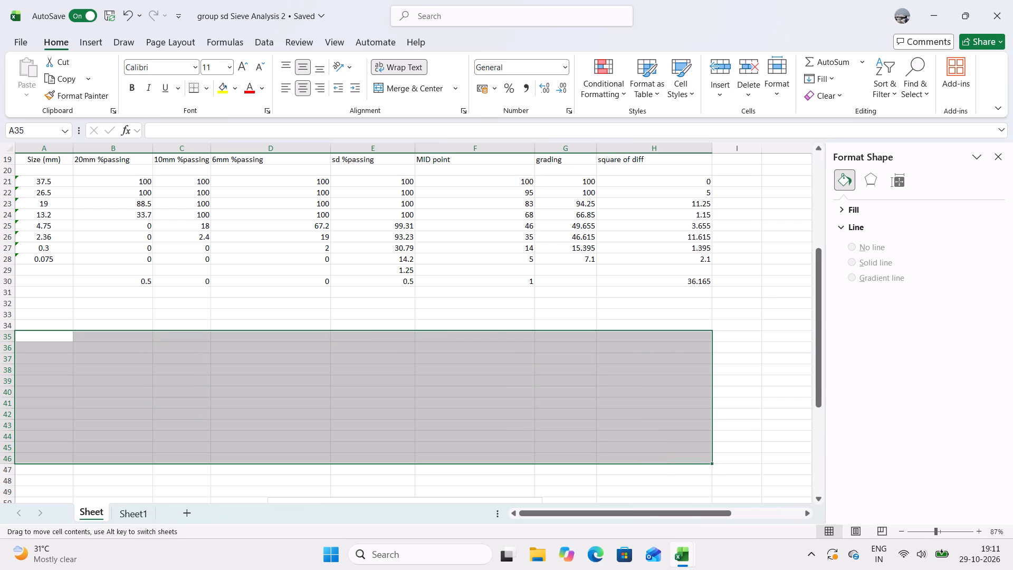
Insert an empty scatter chart on the sieve data sheet with blank cell F32 selected.
{"action": "right_click", "coordinate": [518, 304]}
{"action": "left_click", "coordinate": [271, 362]}
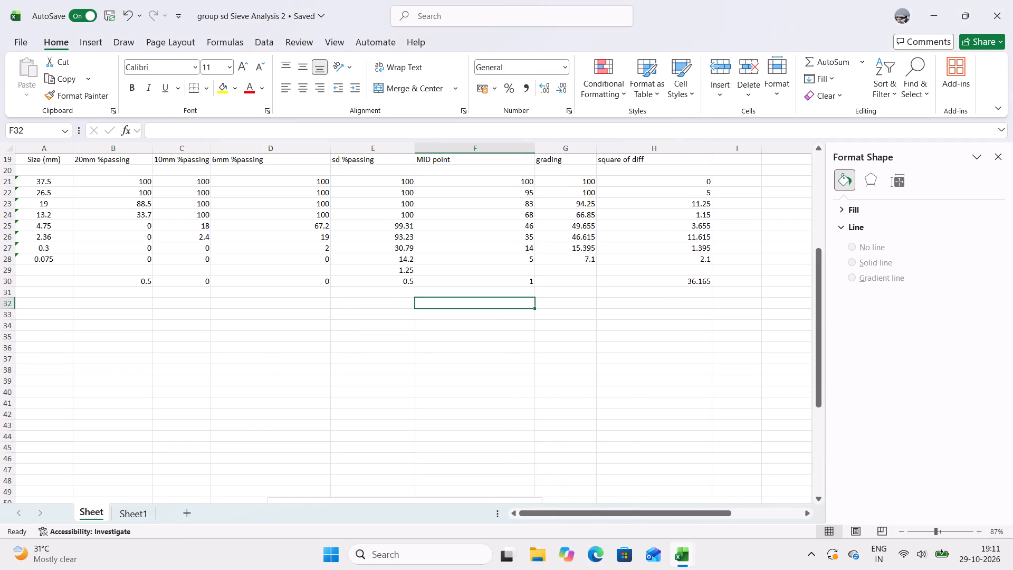
{"action": "left_click", "coordinate": [82, 38]}
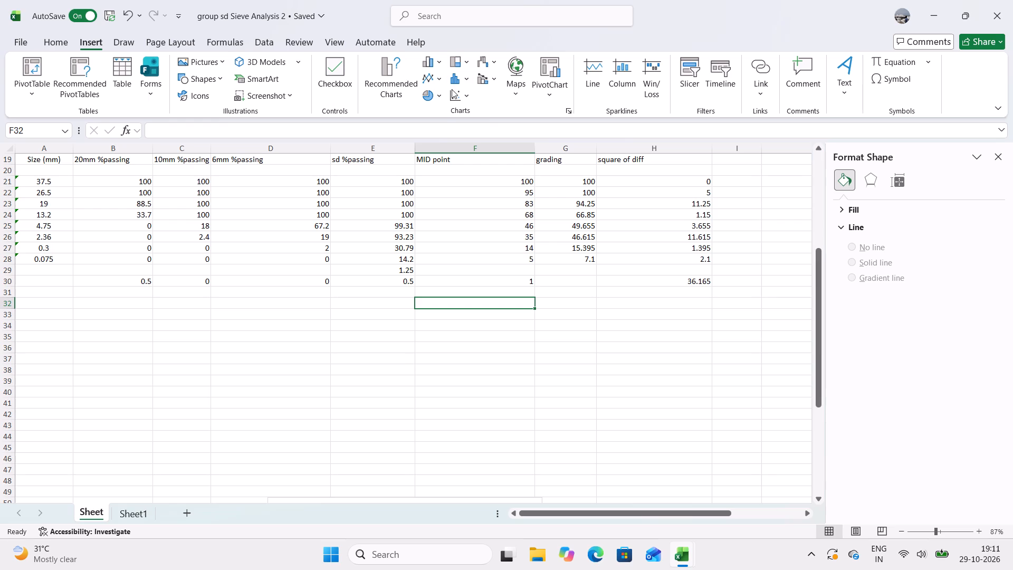
{"action": "left_click_drag", "start_coordinate": [451, 90], "coordinate": [446, 90]}
{"action": "left_click", "coordinate": [516, 152]}
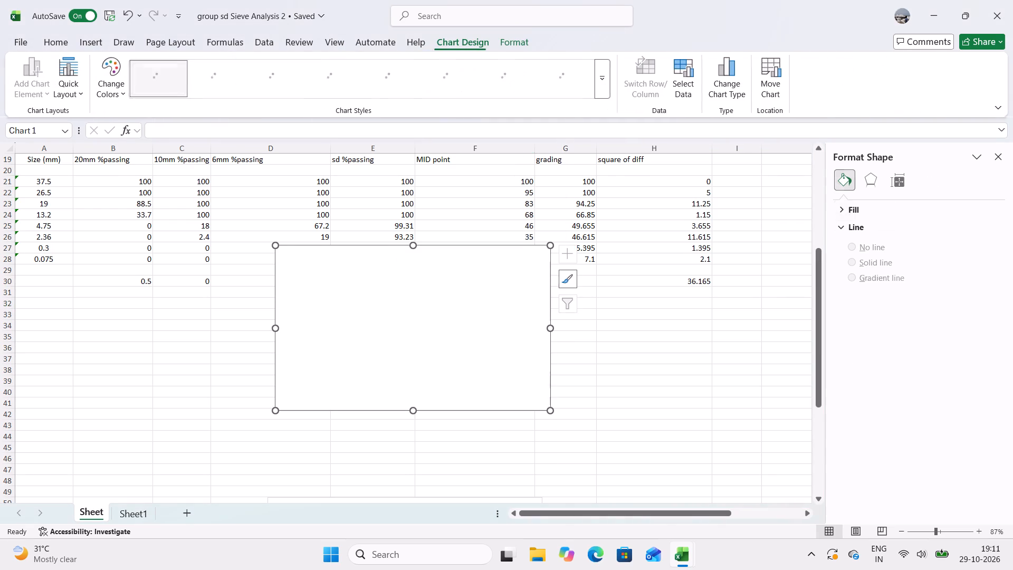
Move the empty chart below the sieve data table so it starts at about row 32.
{"action": "left_click_drag", "start_coordinate": [439, 368], "coordinate": [402, 455]}
{"action": "right_click_drag", "start_coordinate": [408, 411], "coordinate": [402, 407]}
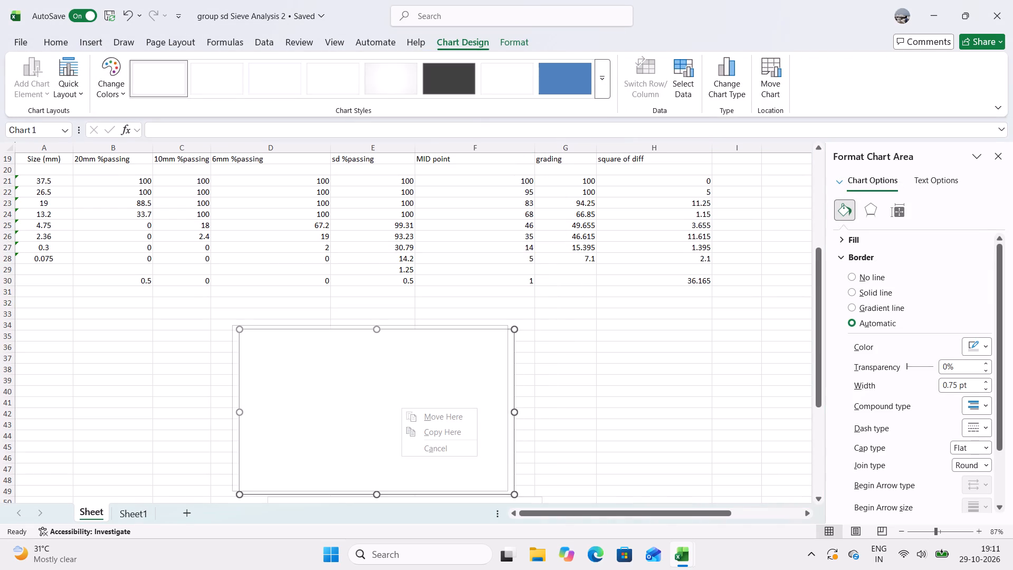
{"action": "left_click", "coordinate": [374, 345]}
{"action": "left_click_drag", "start_coordinate": [408, 341], "coordinate": [436, 307]}
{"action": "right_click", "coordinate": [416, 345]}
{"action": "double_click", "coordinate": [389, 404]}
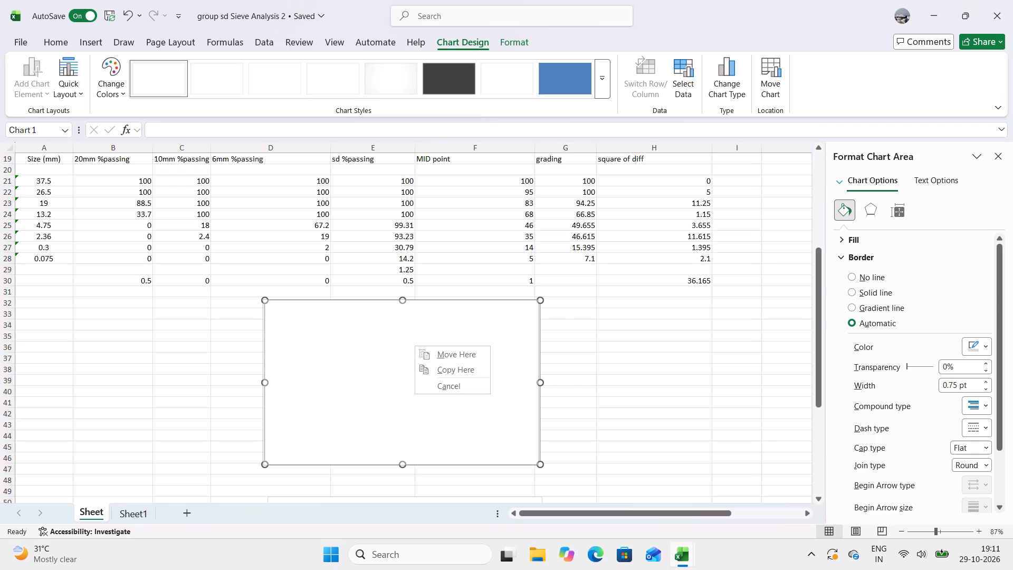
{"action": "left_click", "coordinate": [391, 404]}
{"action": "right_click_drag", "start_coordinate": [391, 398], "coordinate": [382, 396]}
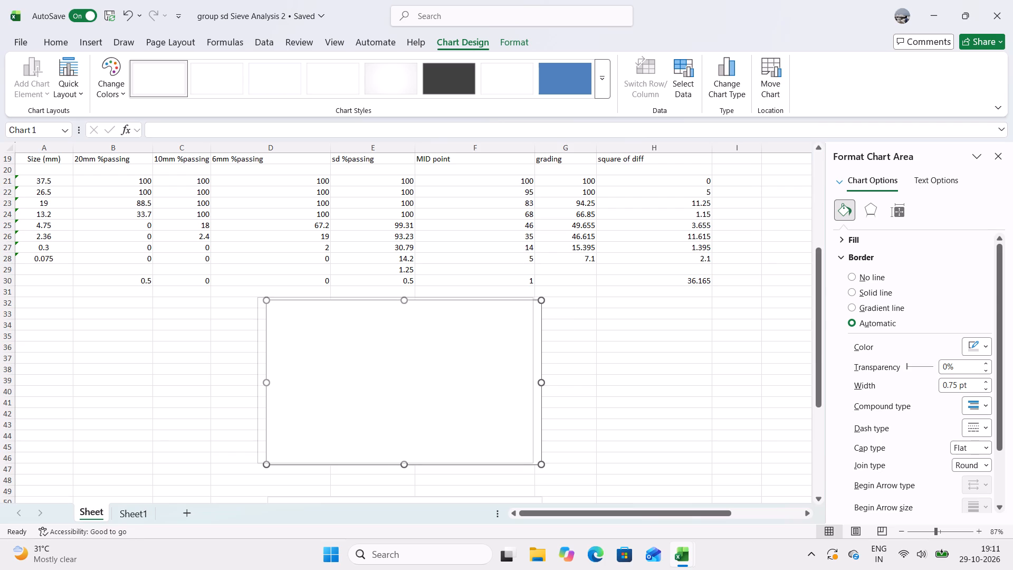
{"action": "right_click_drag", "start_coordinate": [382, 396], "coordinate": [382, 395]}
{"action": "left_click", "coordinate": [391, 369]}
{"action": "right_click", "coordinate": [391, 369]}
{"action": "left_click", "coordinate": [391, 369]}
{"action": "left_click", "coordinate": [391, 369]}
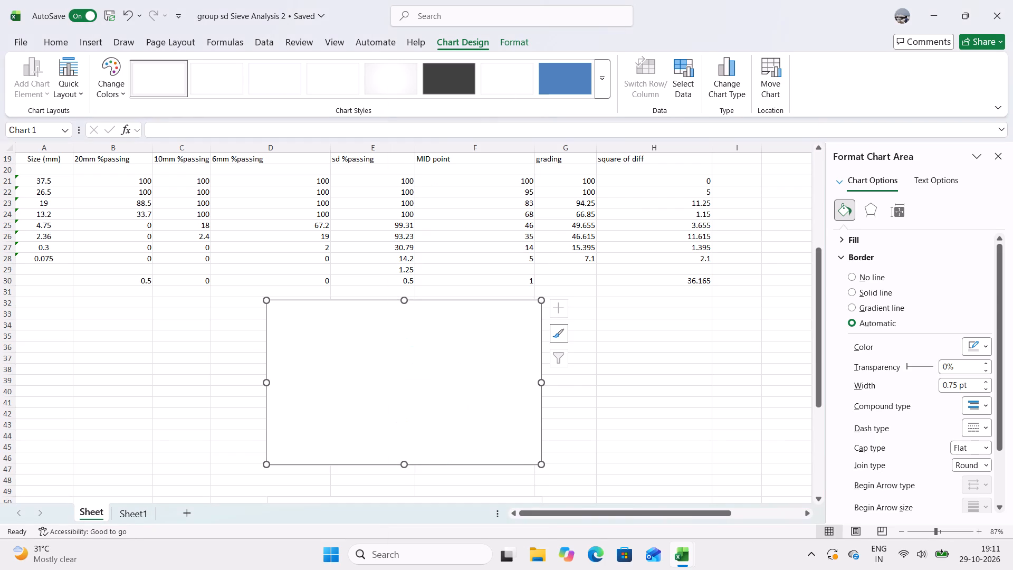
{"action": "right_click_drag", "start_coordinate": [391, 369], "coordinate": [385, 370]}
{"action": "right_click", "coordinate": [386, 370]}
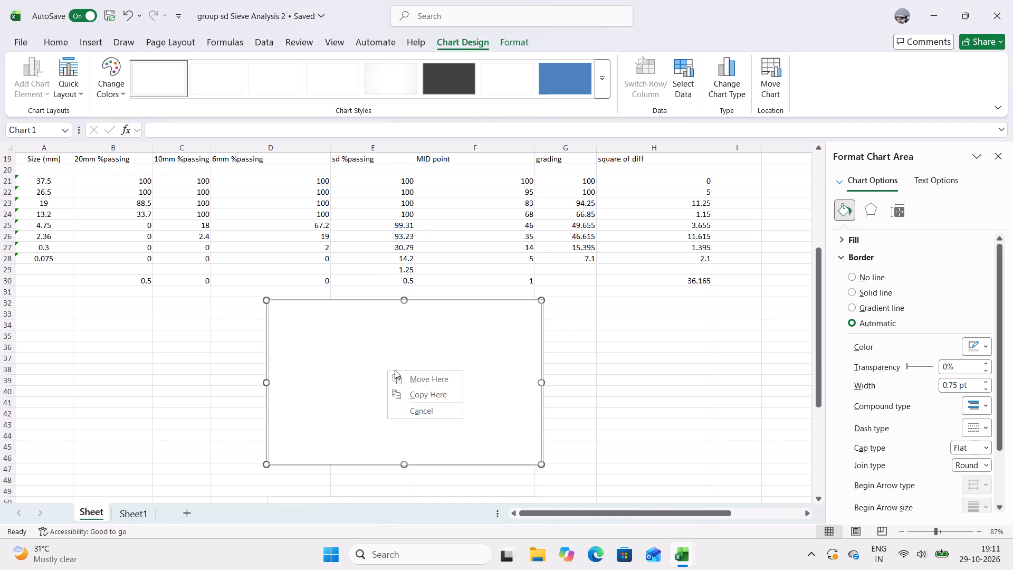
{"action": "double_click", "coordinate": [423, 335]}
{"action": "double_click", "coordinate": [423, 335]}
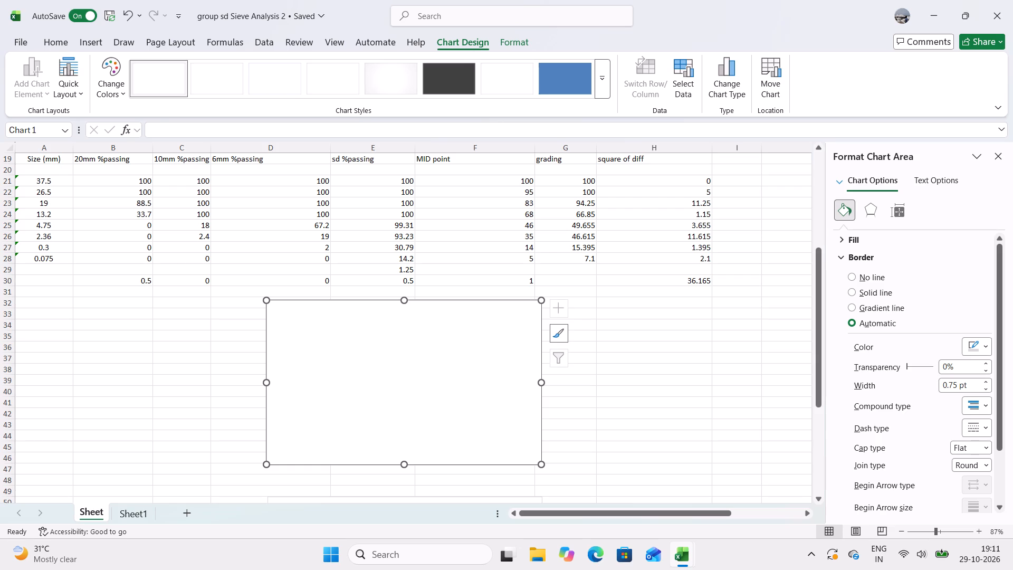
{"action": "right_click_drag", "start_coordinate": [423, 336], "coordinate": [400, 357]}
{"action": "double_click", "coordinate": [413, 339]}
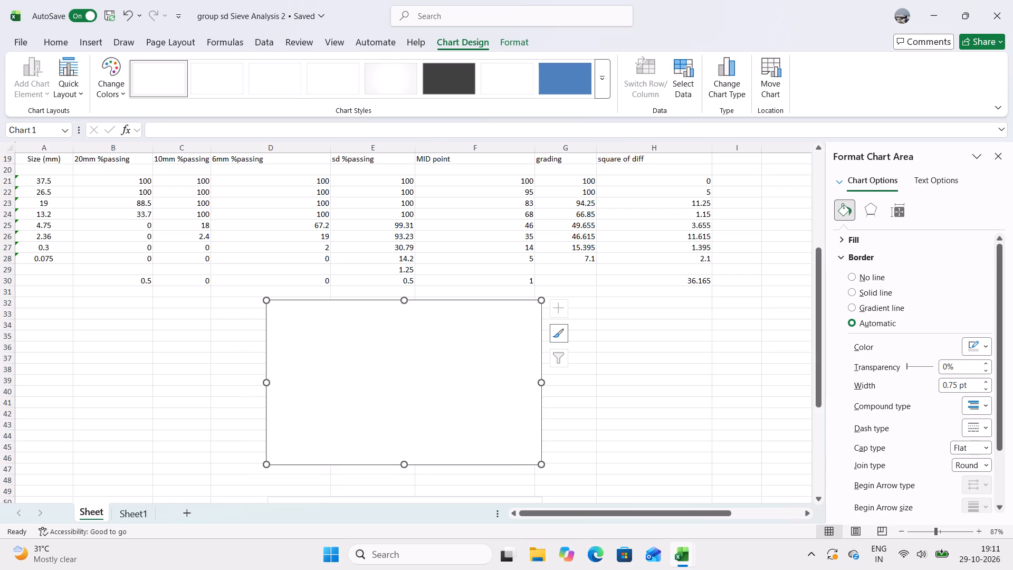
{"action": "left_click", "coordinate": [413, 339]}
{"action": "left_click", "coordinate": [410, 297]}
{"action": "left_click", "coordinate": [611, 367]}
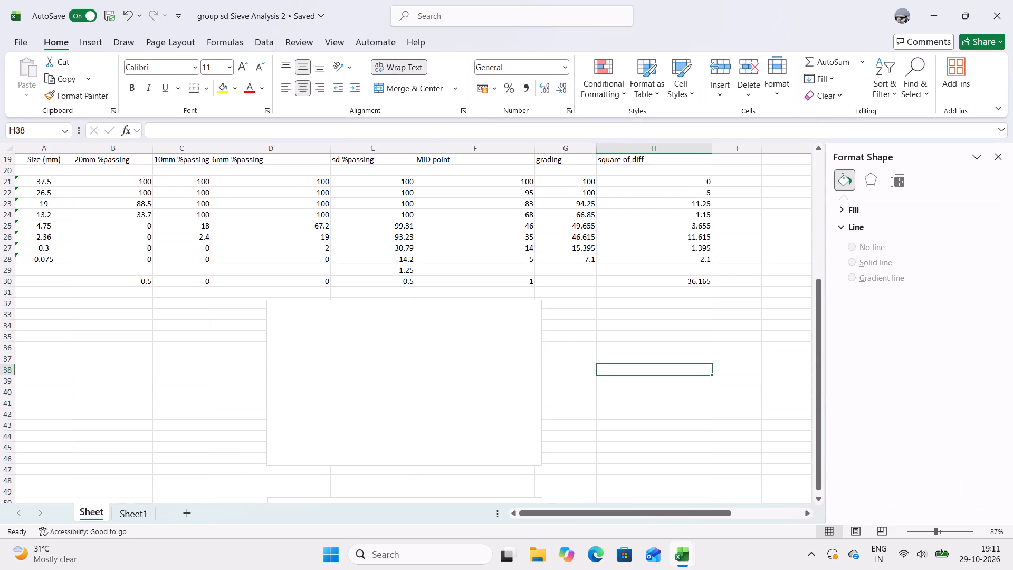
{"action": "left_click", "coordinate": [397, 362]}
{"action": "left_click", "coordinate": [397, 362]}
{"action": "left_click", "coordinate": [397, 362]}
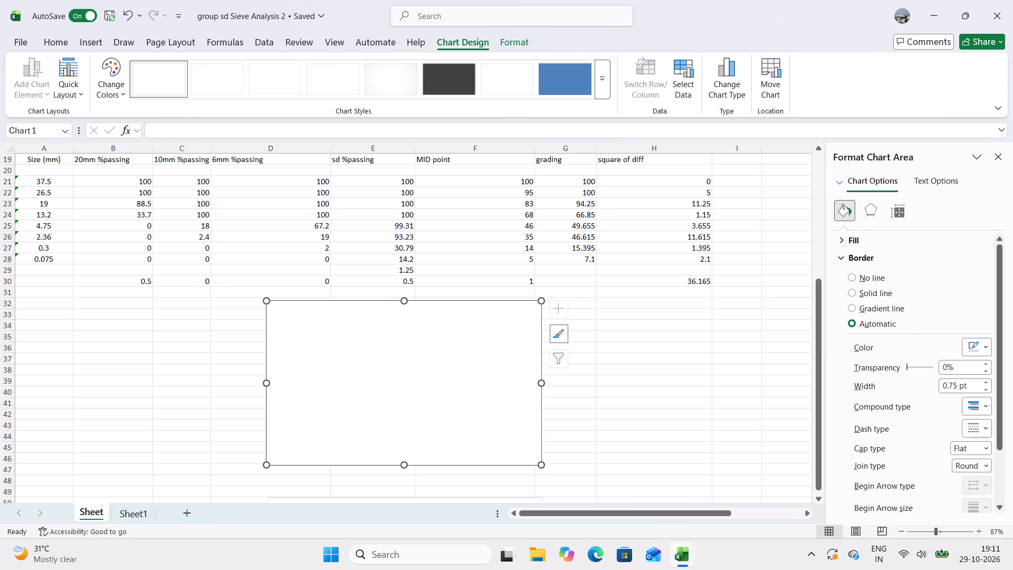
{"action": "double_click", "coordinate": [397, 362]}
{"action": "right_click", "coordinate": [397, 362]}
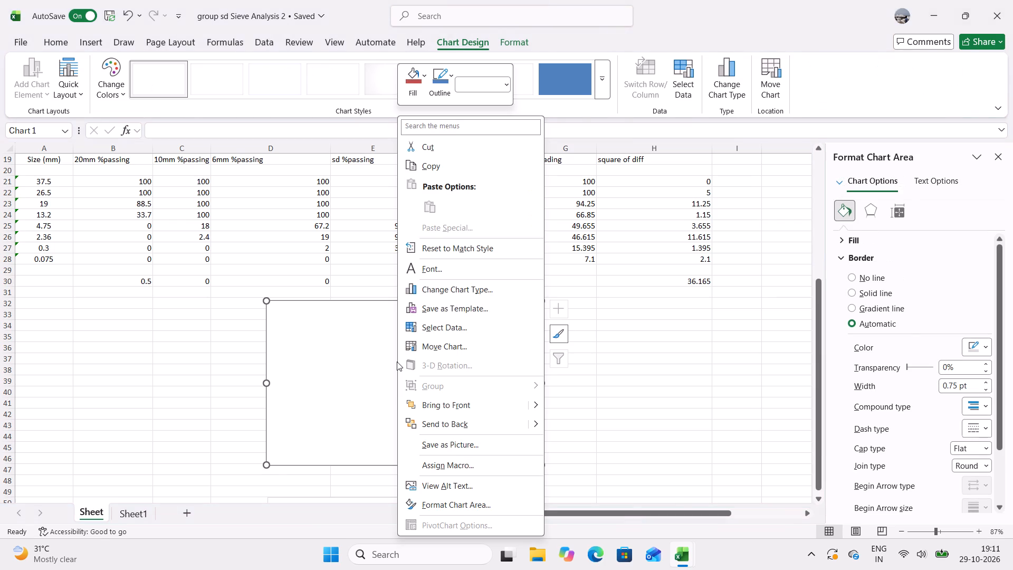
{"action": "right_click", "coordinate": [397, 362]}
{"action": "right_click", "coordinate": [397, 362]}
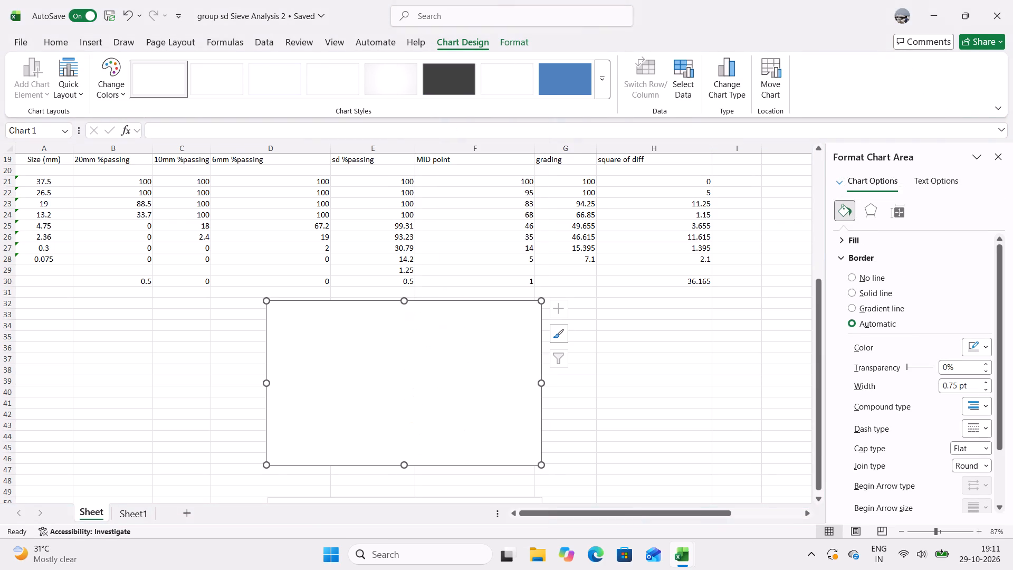
Start adding a data series to the empty chart, named from cell A19, with X values from the sizes in A21:A28.
{"action": "right_click", "coordinate": [397, 362]}
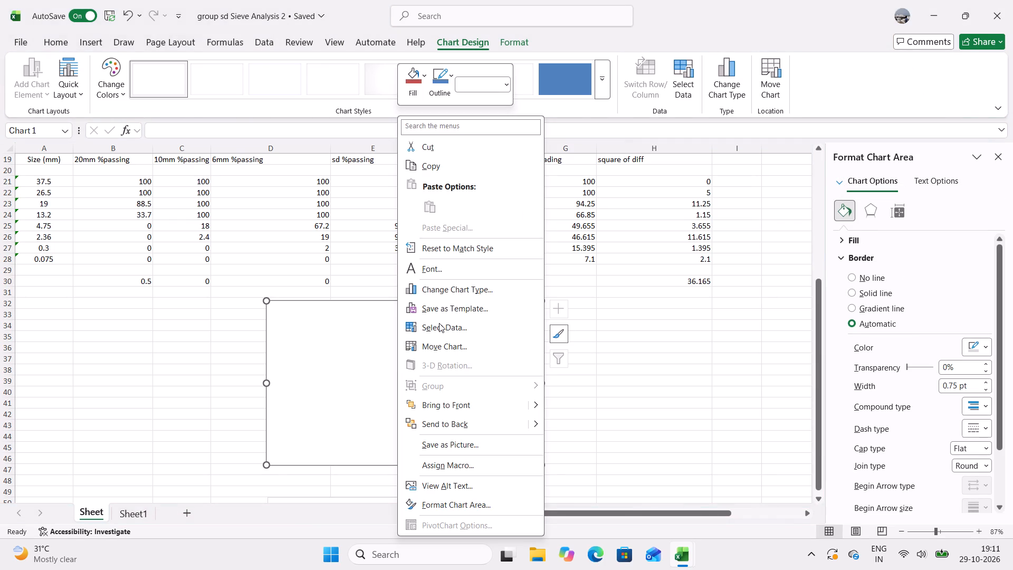
{"action": "left_click", "coordinate": [439, 322]}
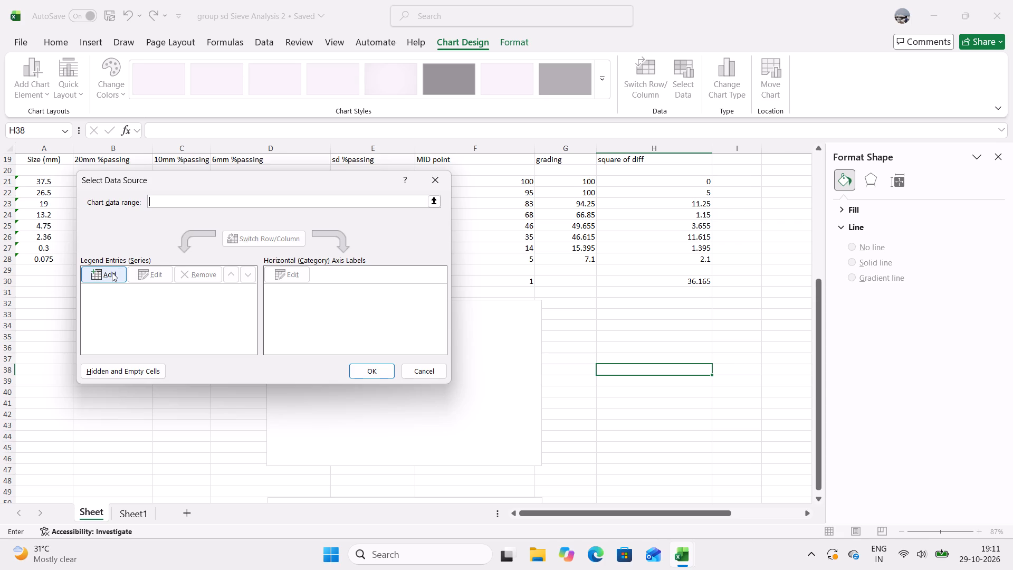
{"action": "left_click", "coordinate": [112, 272]}
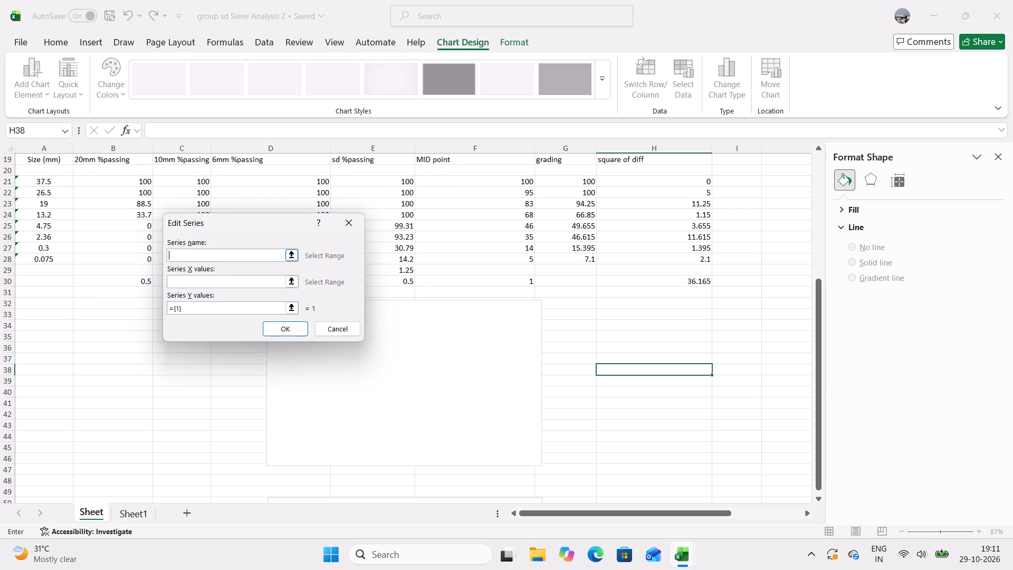
{"action": "scroll", "coordinate": [230, 255], "scroll_direction": "up", "scroll_amount": 1}
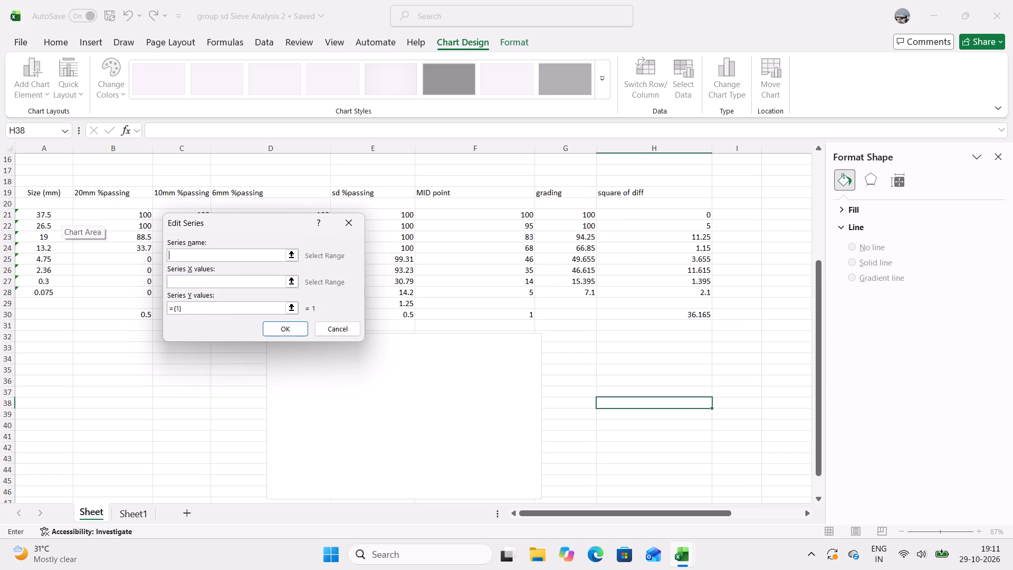
{"action": "left_click", "coordinate": [56, 191]}
{"action": "left_click", "coordinate": [189, 280]}
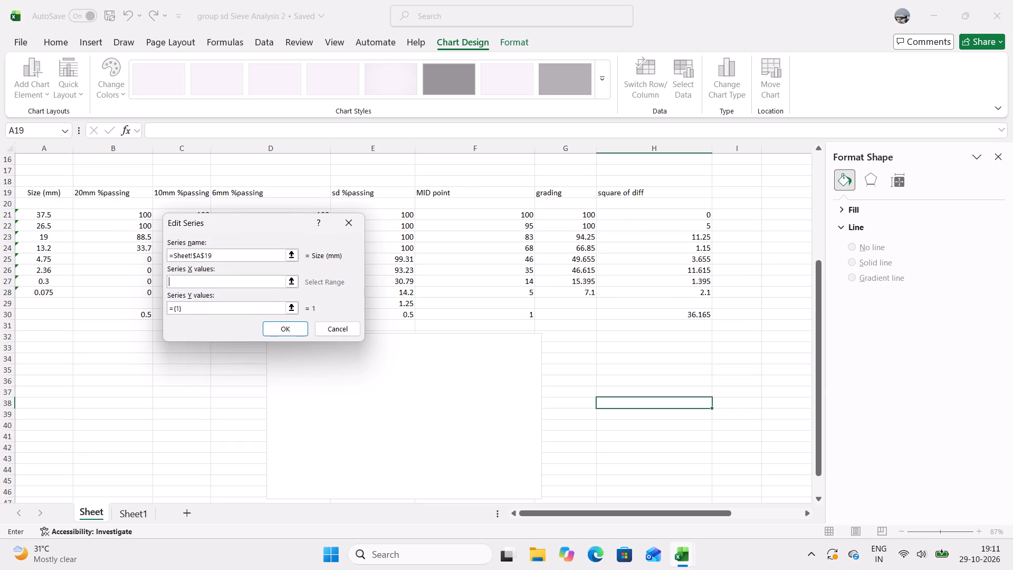
{"action": "left_click_drag", "start_coordinate": [42, 213], "coordinate": [47, 291]}
{"action": "left_click", "coordinate": [188, 309]}
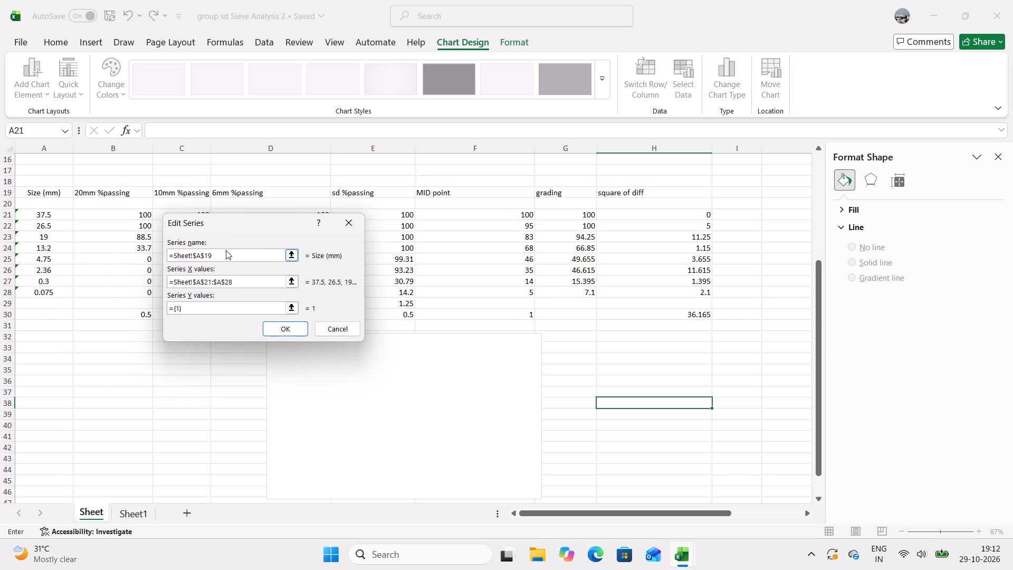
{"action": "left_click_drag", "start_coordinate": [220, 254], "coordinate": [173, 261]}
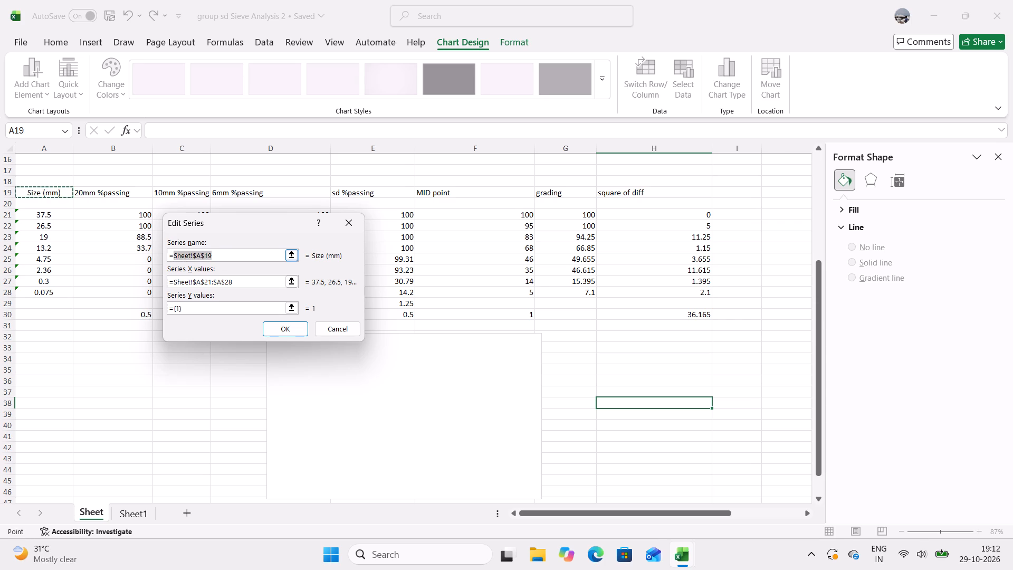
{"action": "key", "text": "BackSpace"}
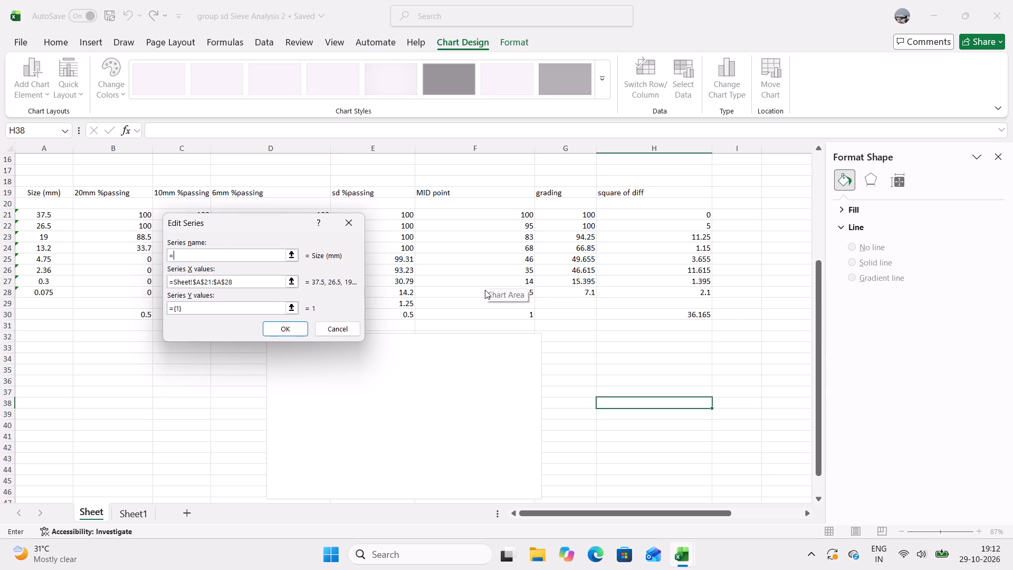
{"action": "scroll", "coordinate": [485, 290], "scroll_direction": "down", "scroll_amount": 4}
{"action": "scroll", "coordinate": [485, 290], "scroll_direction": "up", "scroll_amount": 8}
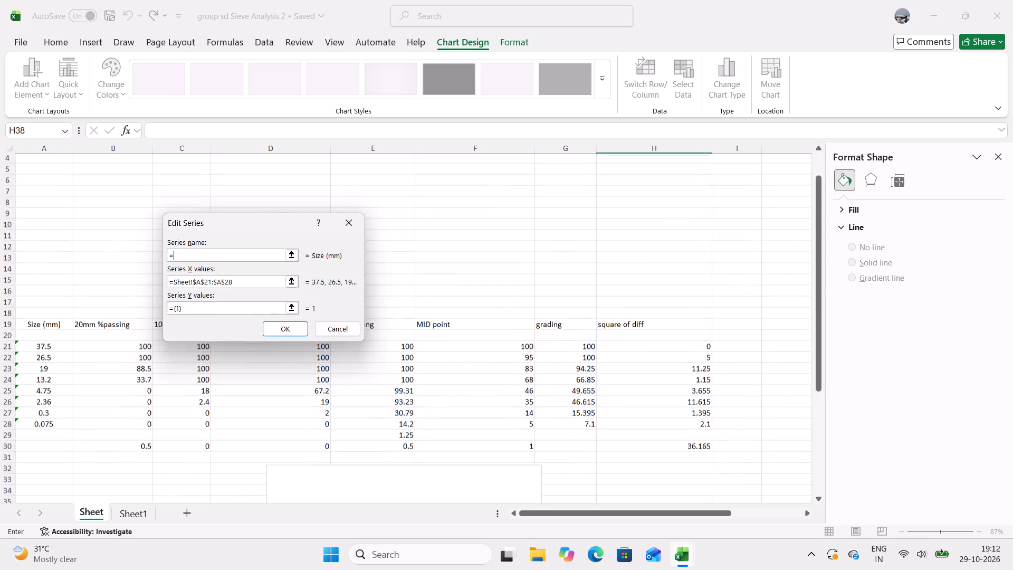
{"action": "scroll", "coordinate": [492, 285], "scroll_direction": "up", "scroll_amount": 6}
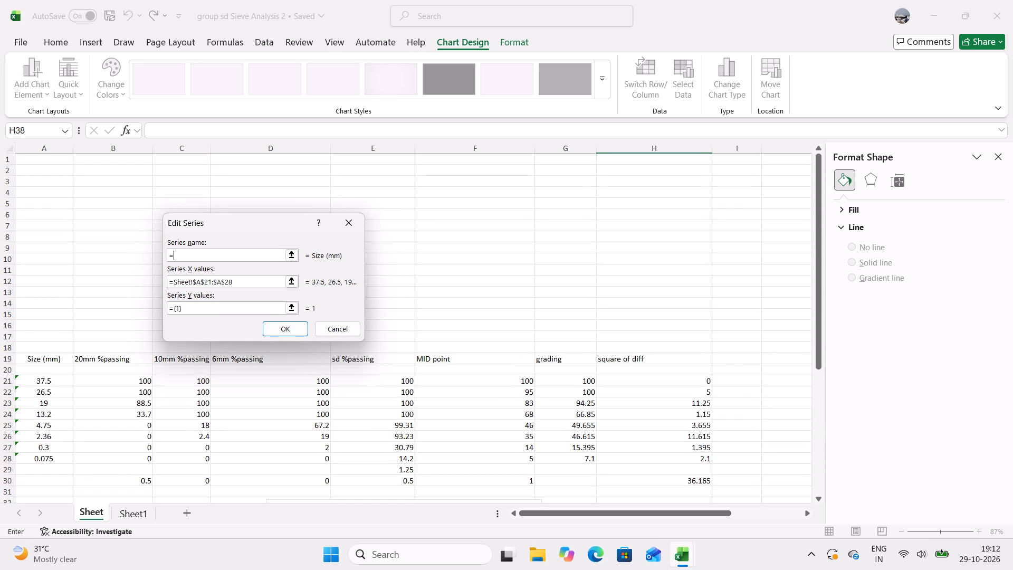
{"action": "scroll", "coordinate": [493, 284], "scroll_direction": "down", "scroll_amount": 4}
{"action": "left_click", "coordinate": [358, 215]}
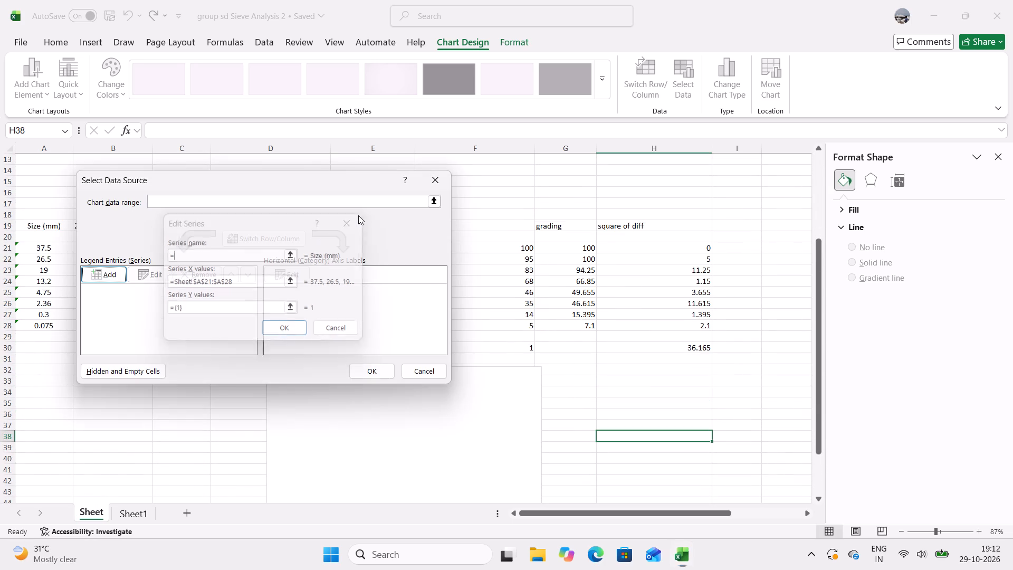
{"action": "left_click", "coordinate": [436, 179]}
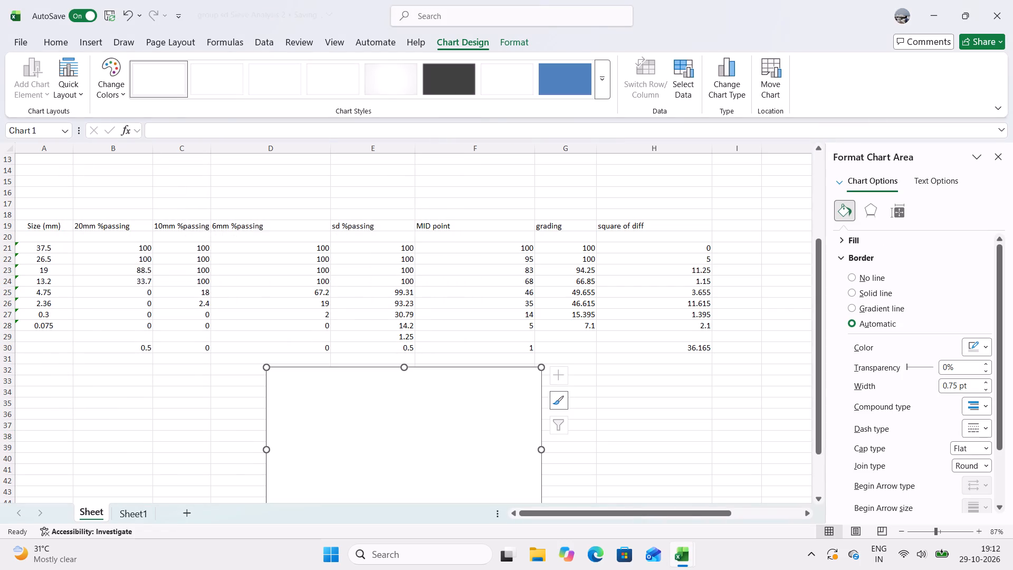
Undo the empty chart's move, its insertion and the clearing of the lower table in A35:H46.
{"action": "left_click", "coordinate": [124, 14]}
{"action": "left_click", "coordinate": [124, 14]}
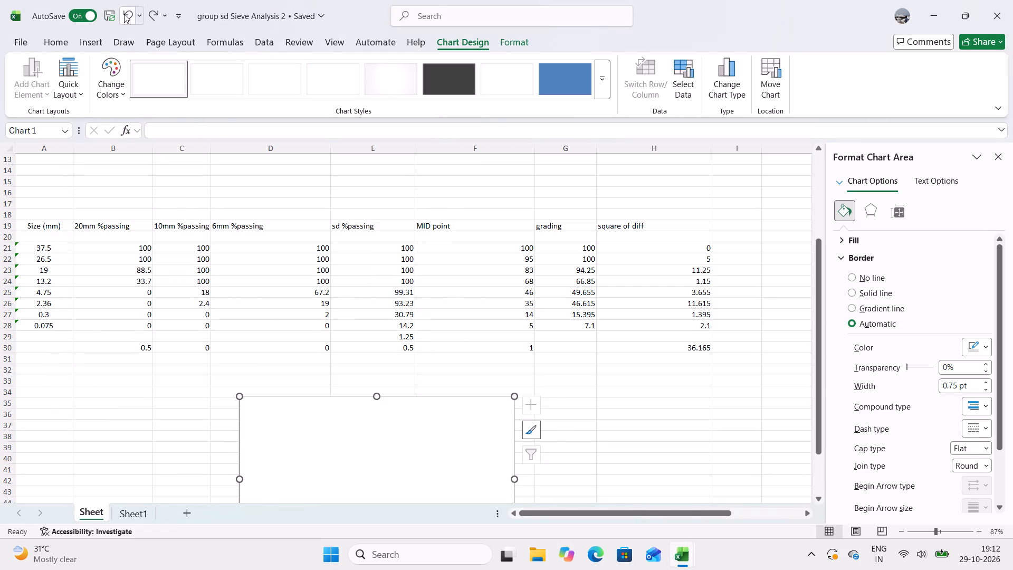
{"action": "triple_click", "coordinate": [124, 14]}
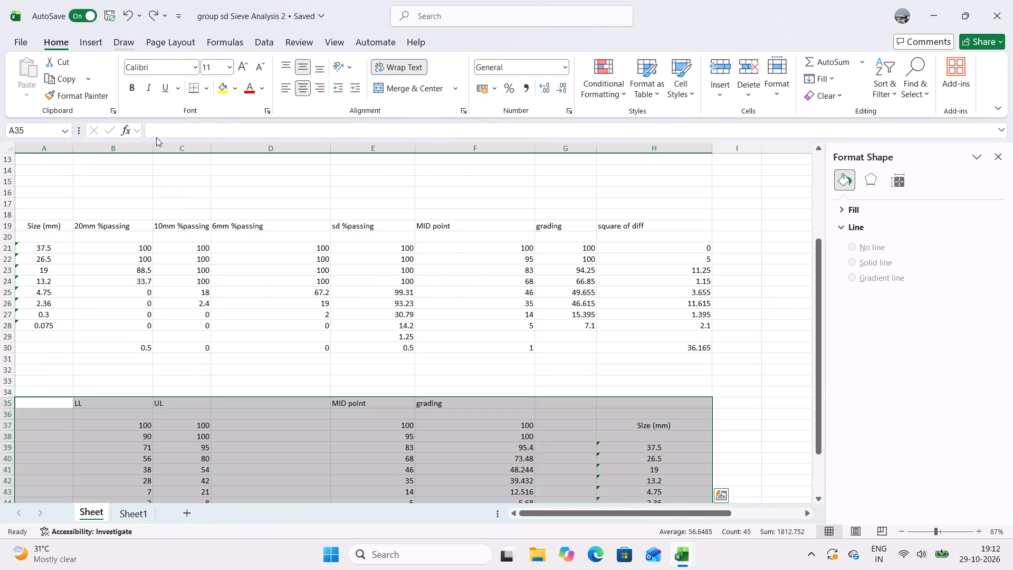
Copy the LL and UL columns from B35:C45 into the main table, starting at I19 beside square of diff.
{"action": "left_click", "coordinate": [206, 393]}
{"action": "scroll", "coordinate": [298, 385], "scroll_direction": "down", "scroll_amount": 1}
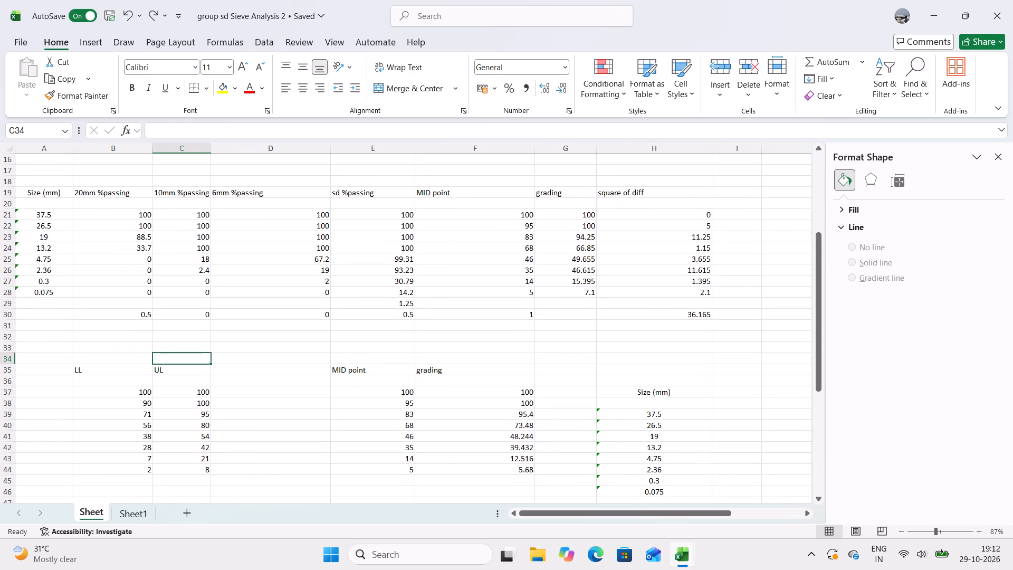
{"action": "scroll", "coordinate": [298, 385], "scroll_direction": "down", "scroll_amount": 1}
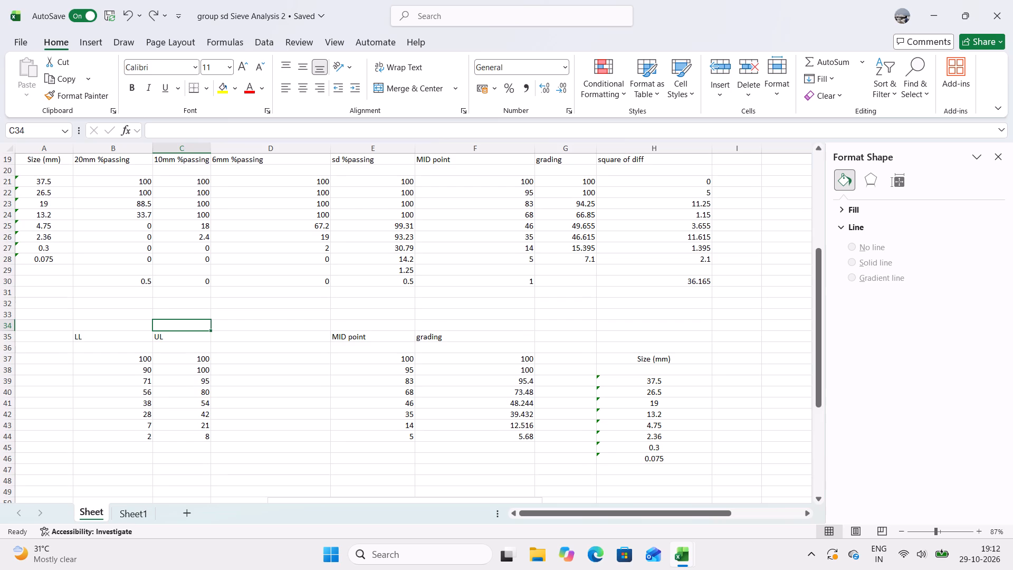
{"action": "left_click", "coordinate": [105, 336]}
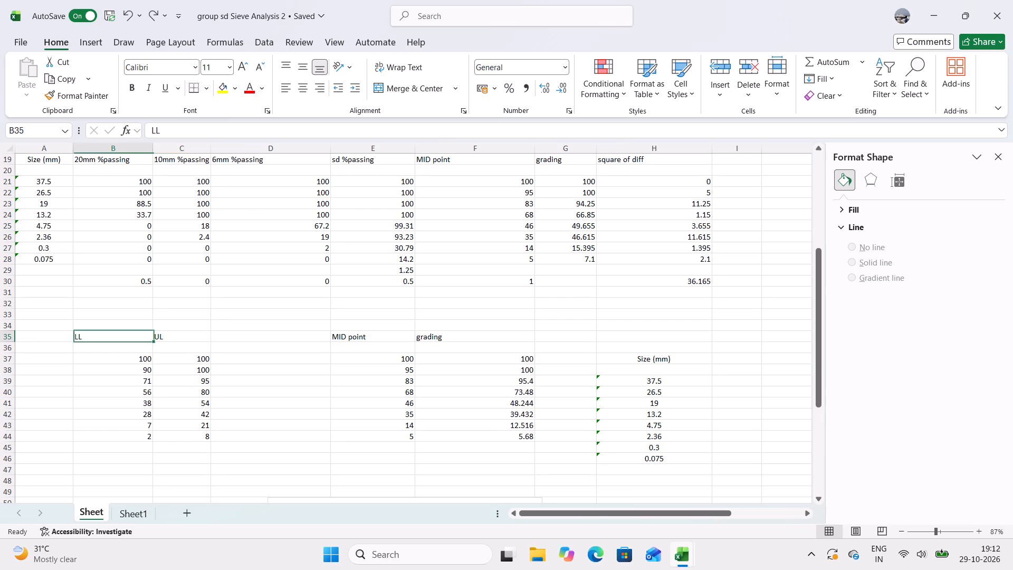
{"action": "left_click_drag", "start_coordinate": [105, 336], "coordinate": [214, 400]}
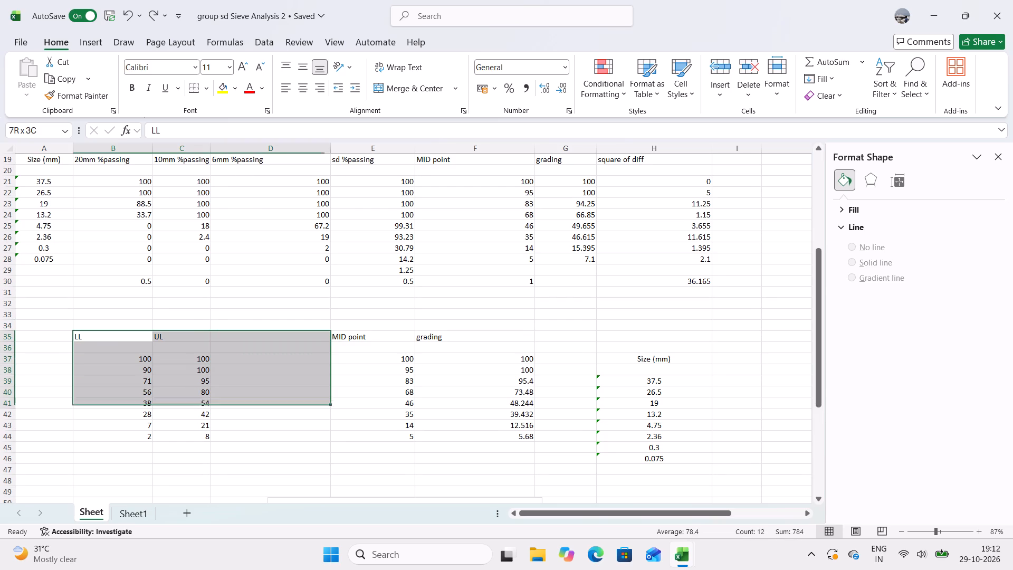
{"action": "left_click_drag", "start_coordinate": [214, 400], "coordinate": [183, 446]}
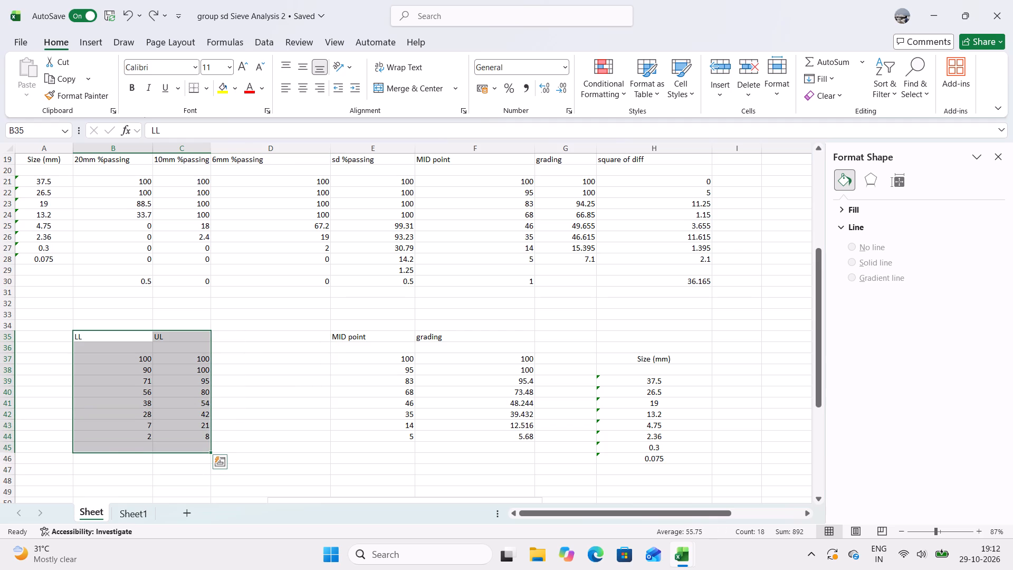
{"action": "key", "text": "ctrl+c"}
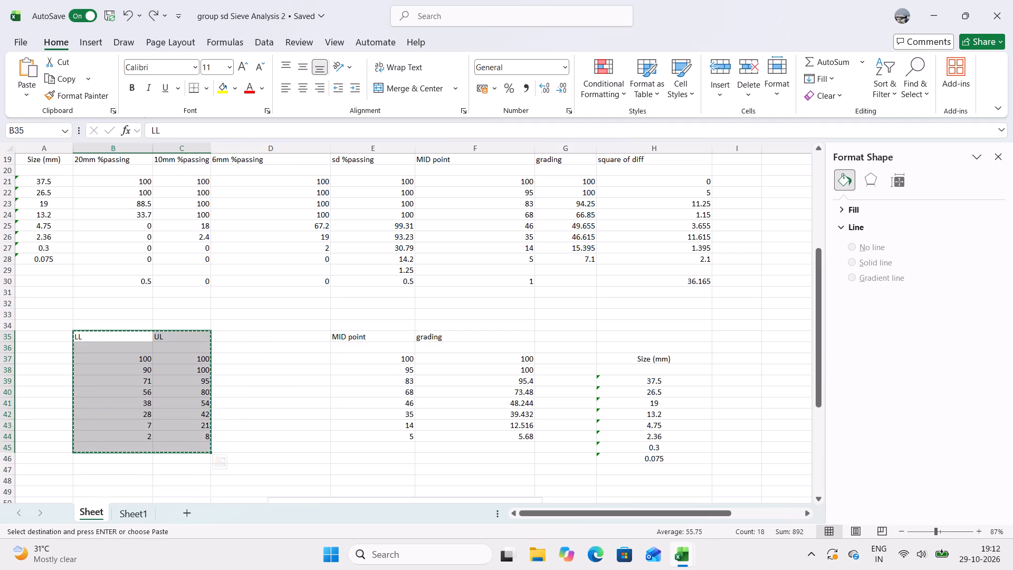
{"action": "left_click", "coordinate": [537, 161]}
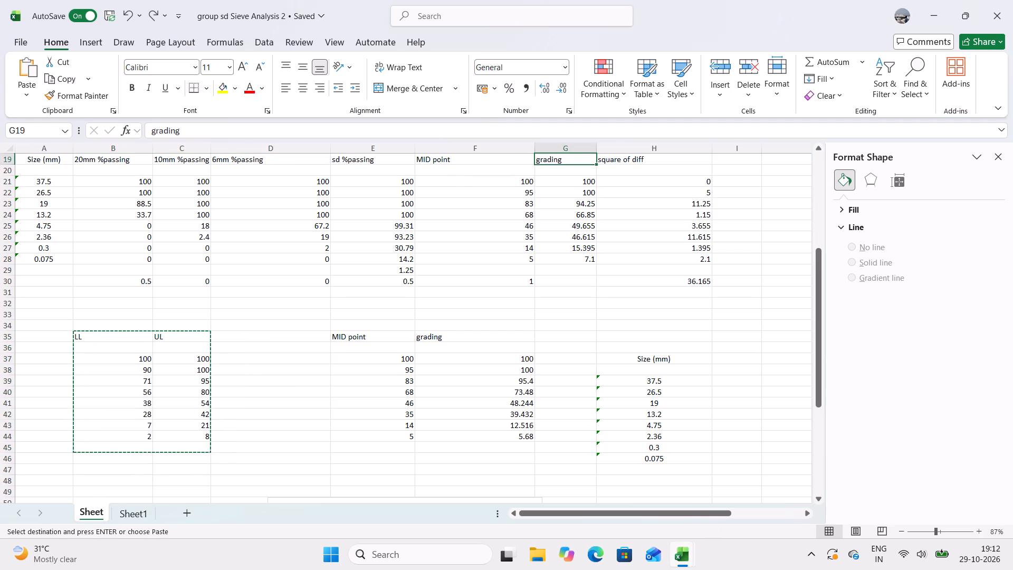
{"action": "left_click", "coordinate": [739, 163]}
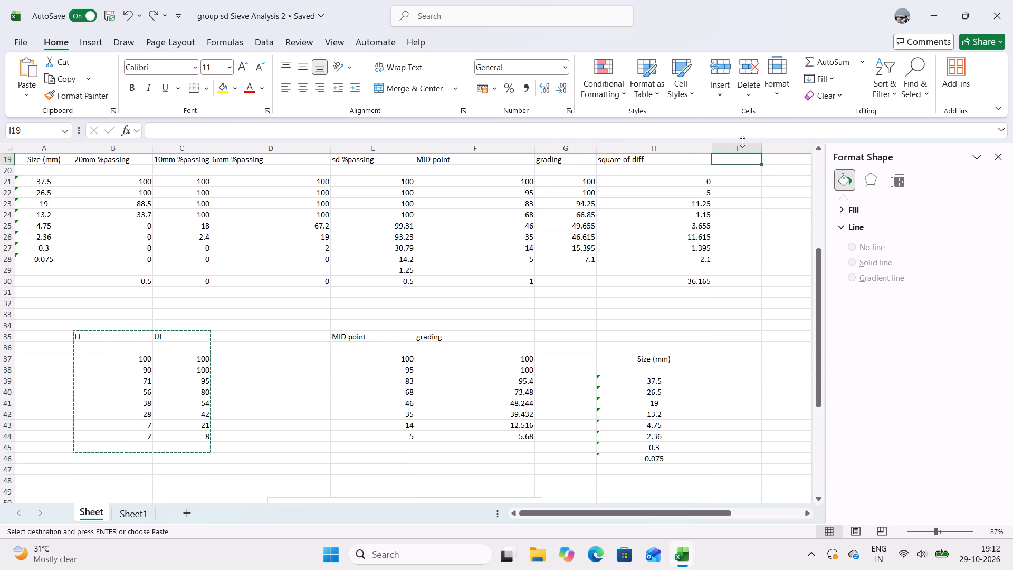
{"action": "key", "text": "ctrl+v"}
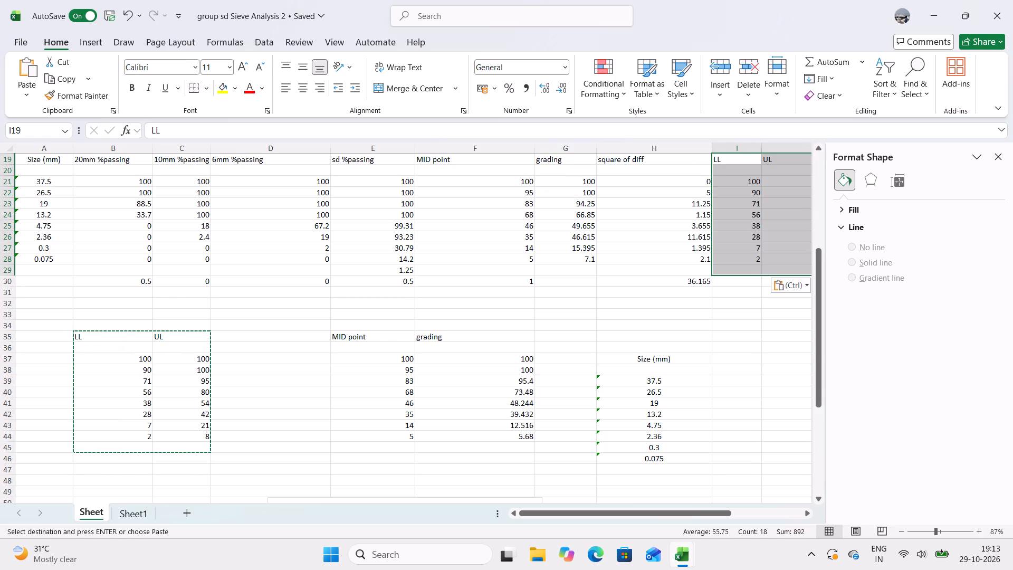
{"action": "left_click", "coordinate": [286, 353]}
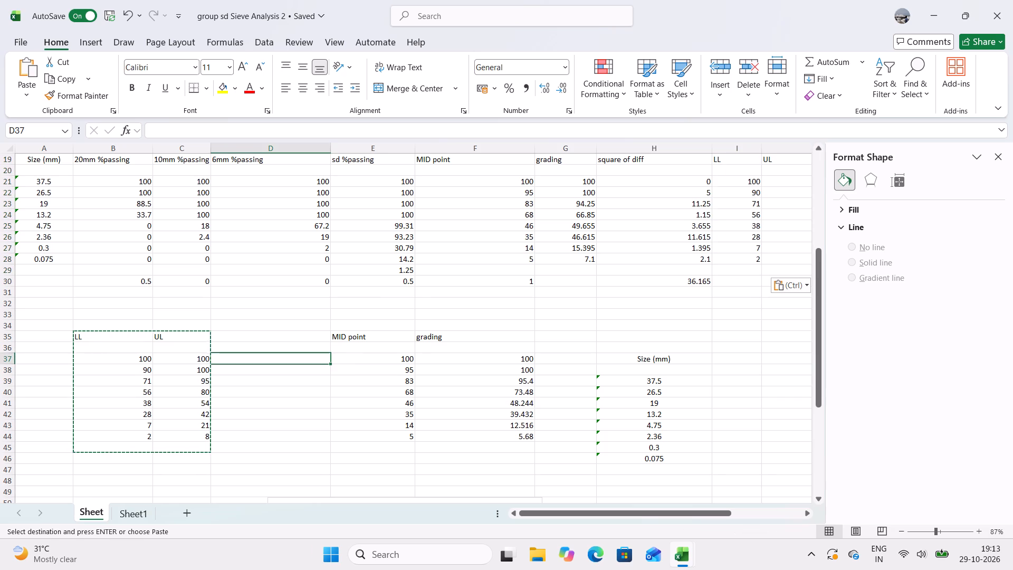
{"action": "key", "text": "Delete"}
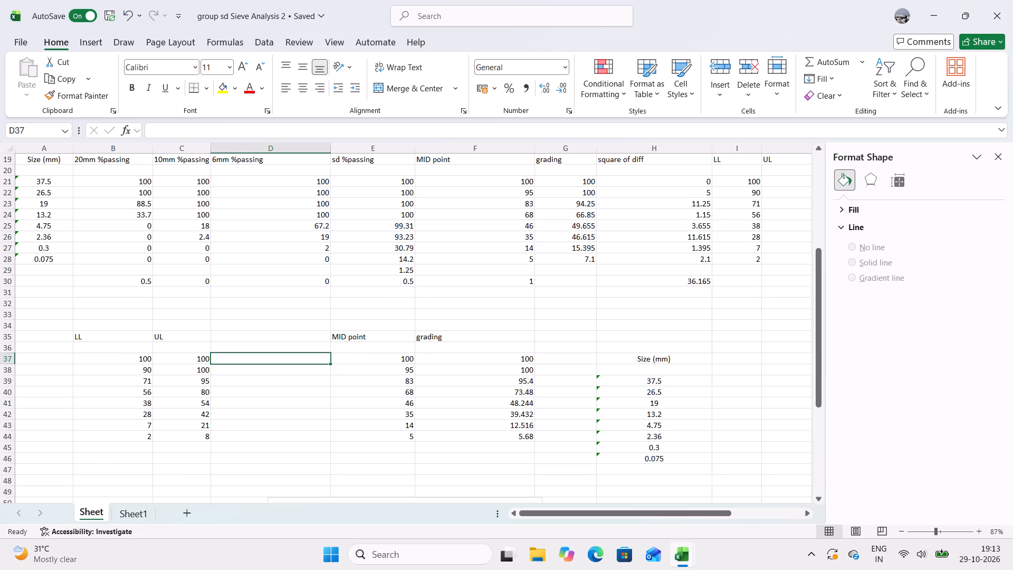
Clear the rest of the lower table: LL and UL in B35:C45, and MID point, grading and Size (mm) in E35:H47.
{"action": "left_click_drag", "start_coordinate": [97, 339], "coordinate": [141, 398]}
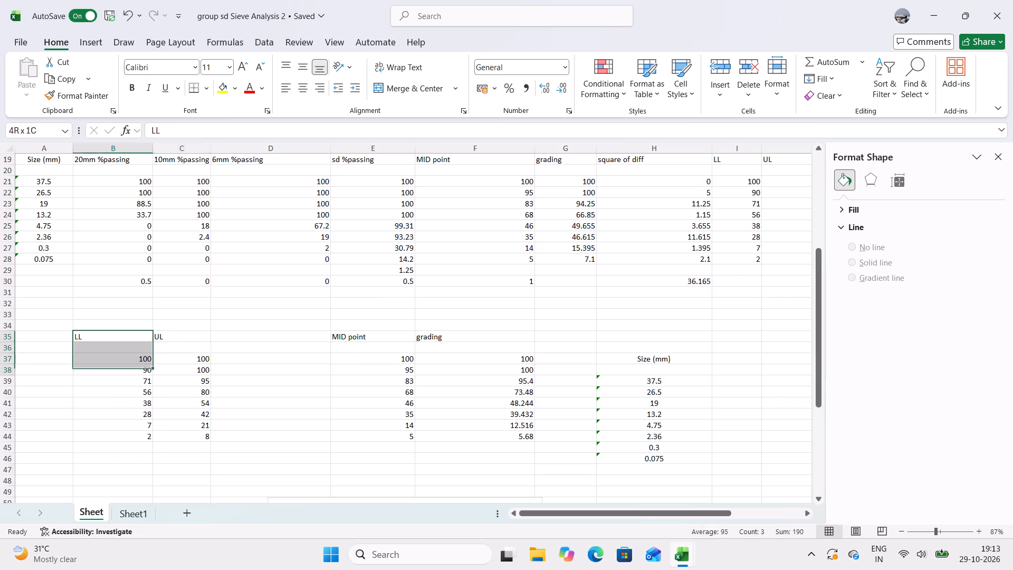
{"action": "left_click_drag", "start_coordinate": [141, 398], "coordinate": [207, 389]}
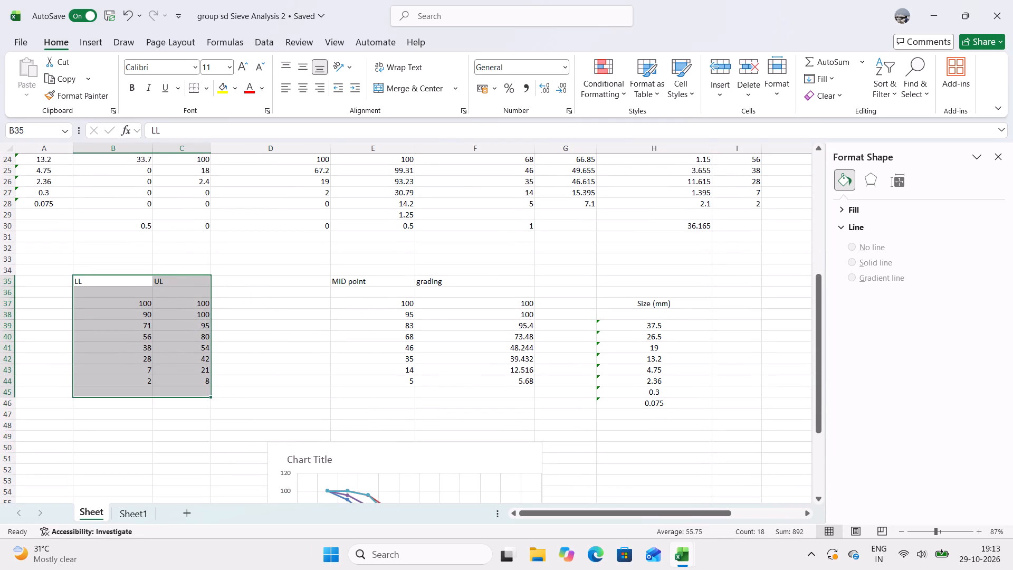
{"action": "key", "text": "Delete"}
{"action": "left_click_drag", "start_coordinate": [345, 284], "coordinate": [648, 408]}
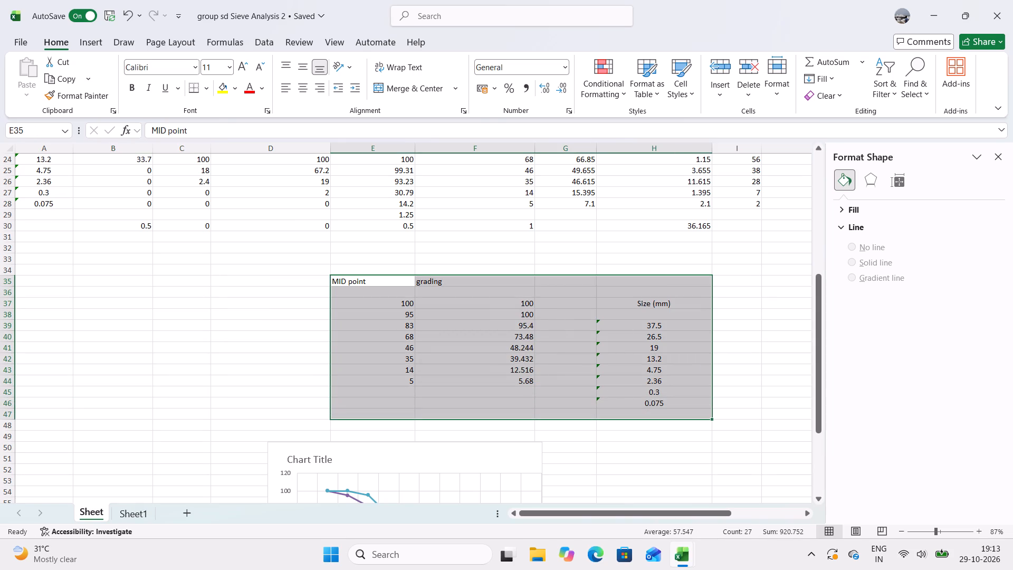
{"action": "key", "text": "Delete"}
Delete the old grading chart that starts at about row 50, below the cleared table.
{"action": "scroll", "coordinate": [128, 413], "scroll_direction": "down", "scroll_amount": 3}
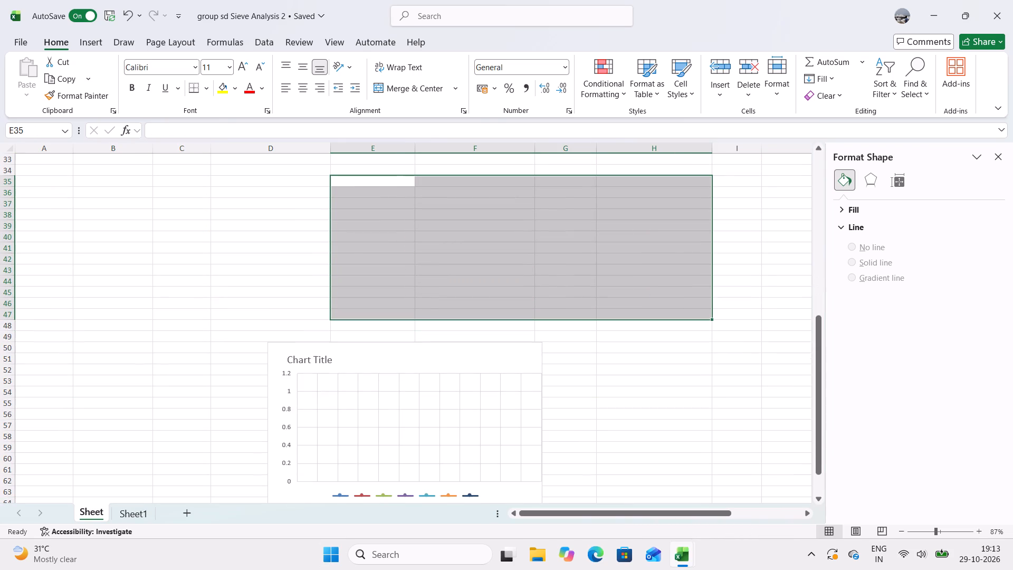
{"action": "left_click", "coordinate": [445, 422]}
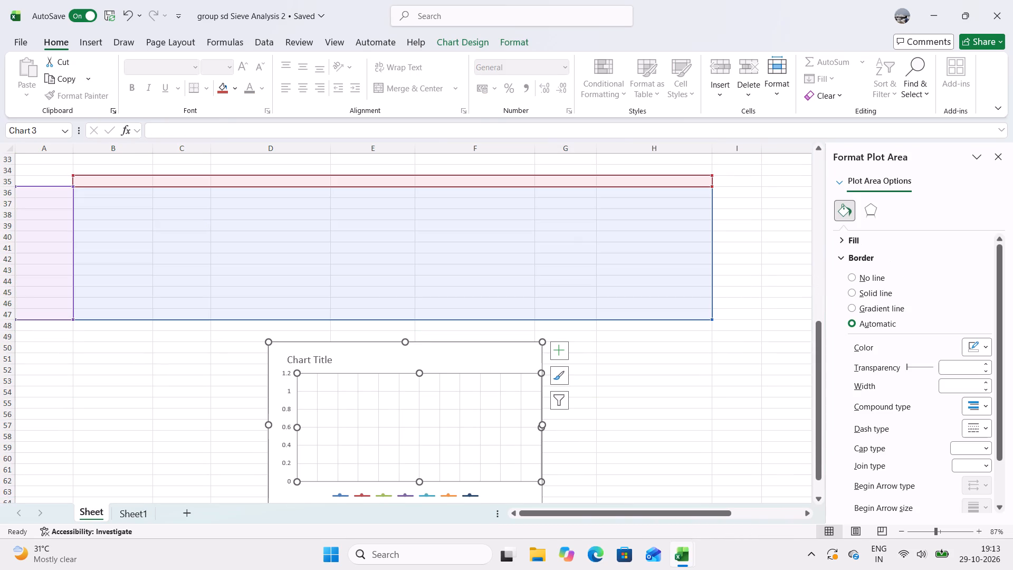
{"action": "key", "text": "Delete"}
{"action": "key", "text": "Delete"}
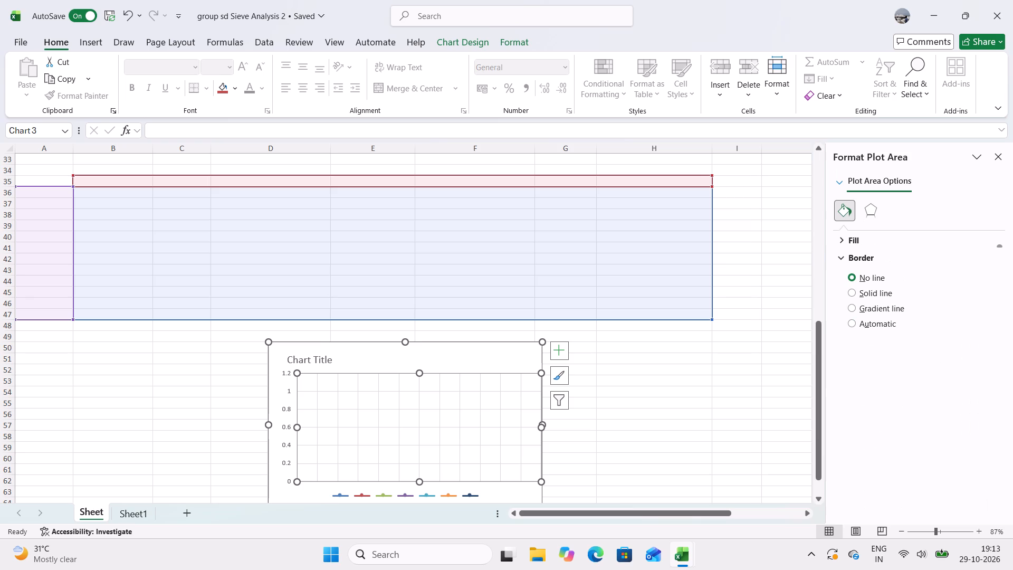
{"action": "left_click", "coordinate": [444, 422]}
{"action": "left_click", "coordinate": [444, 422]}
{"action": "right_click", "coordinate": [178, 369]}
{"action": "left_click", "coordinate": [407, 383]}
{"action": "left_click", "coordinate": [407, 383]}
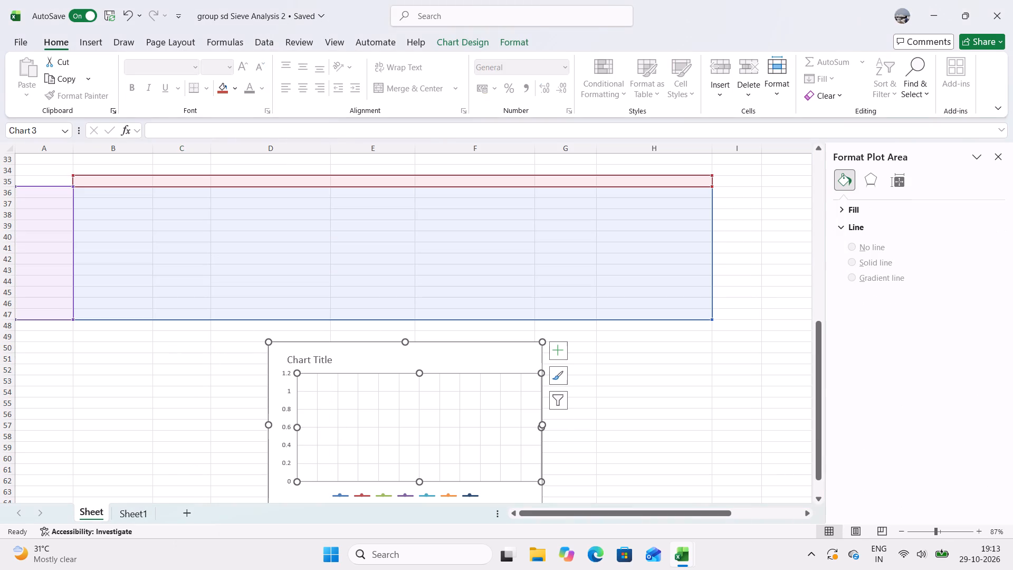
{"action": "left_click", "coordinate": [414, 359]}
{"action": "left_click_drag", "start_coordinate": [414, 359], "coordinate": [421, 329]}
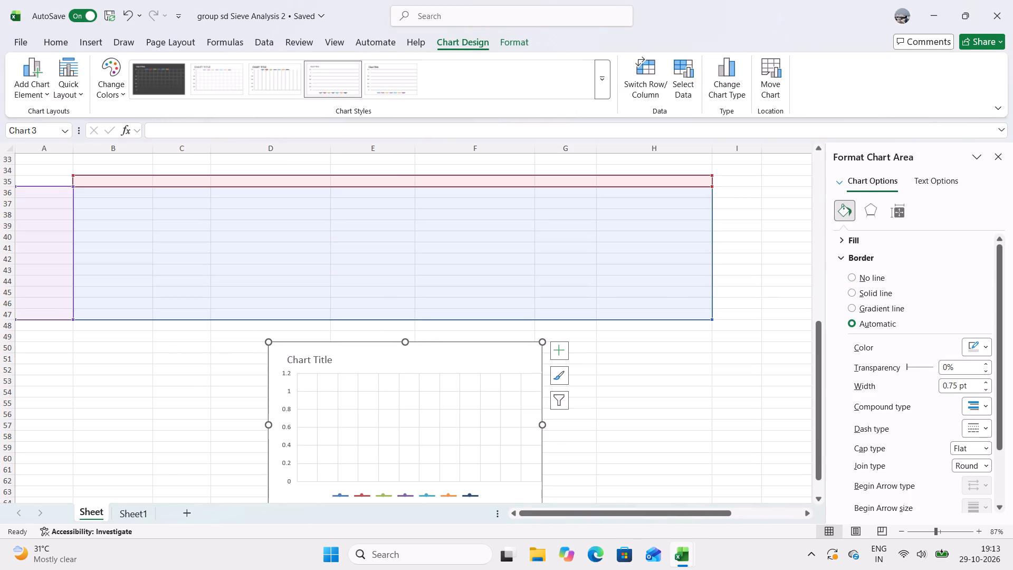
{"action": "key", "text": "Delete"}
Copy the Size (mm) column A19:A29 and paste it over the square of diff column, starting at H19.
{"action": "scroll", "coordinate": [563, 236], "scroll_direction": "up", "scroll_amount": 2}
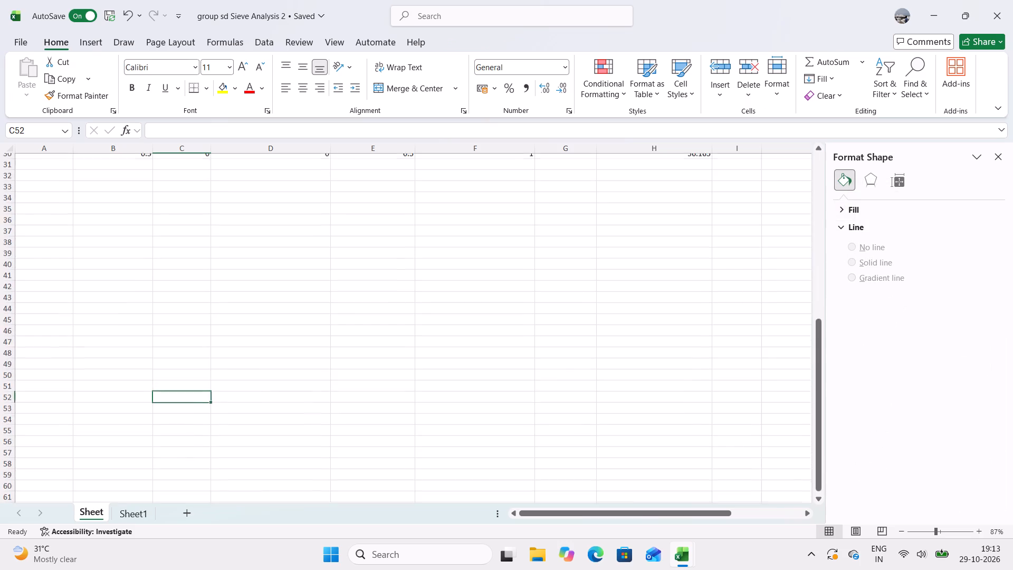
{"action": "scroll", "coordinate": [426, 366], "scroll_direction": "up", "scroll_amount": 4}
{"action": "scroll", "coordinate": [394, 405], "scroll_direction": "down", "scroll_amount": 1}
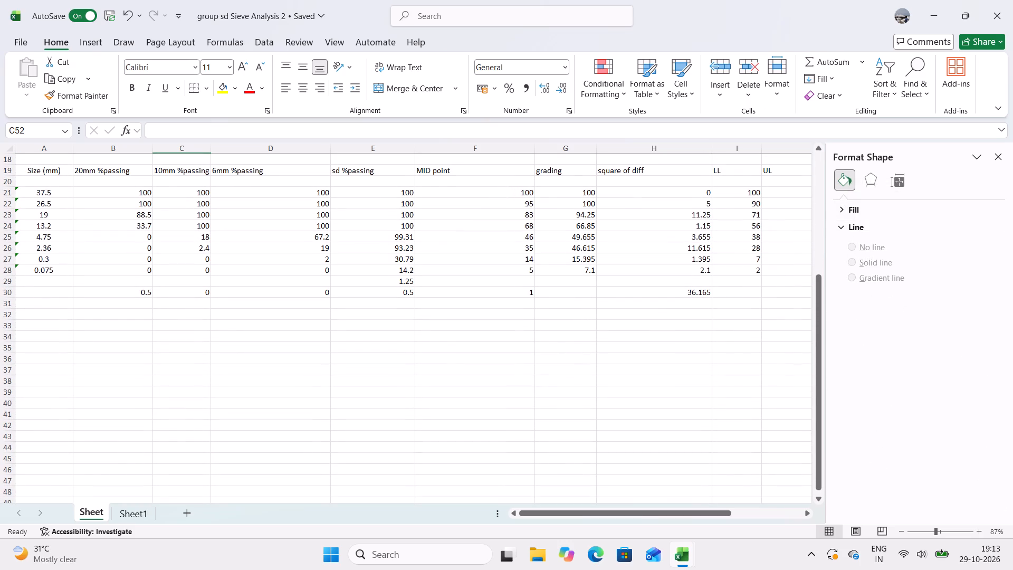
{"action": "left_click_drag", "start_coordinate": [578, 514], "coordinate": [602, 516]}
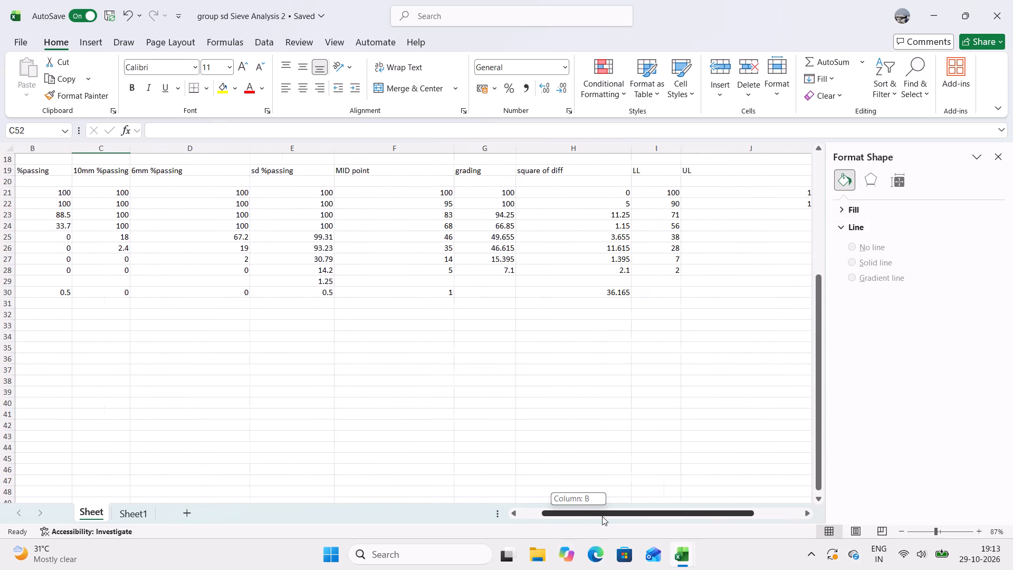
{"action": "left_click_drag", "start_coordinate": [602, 516], "coordinate": [582, 509]}
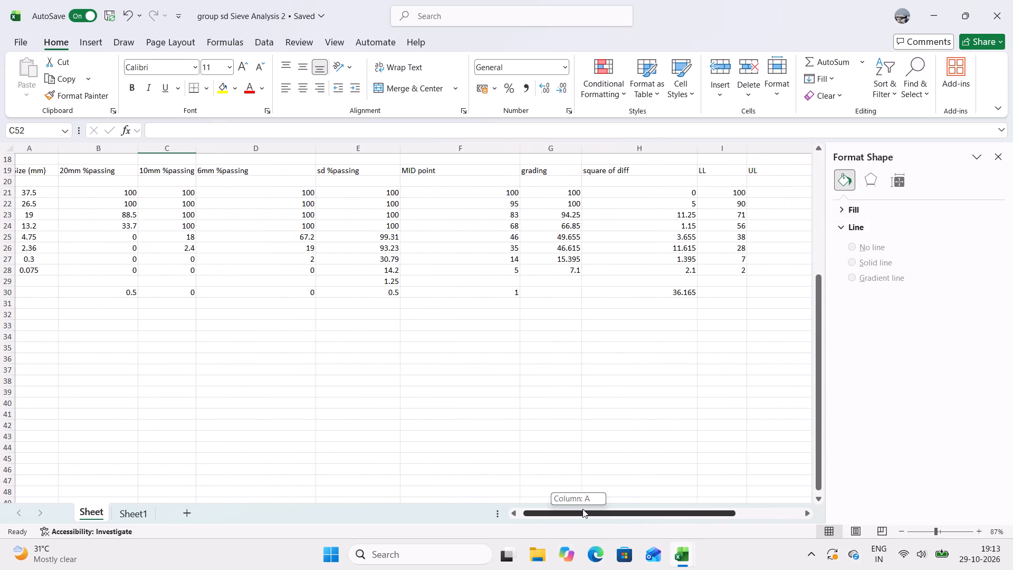
{"action": "left_click_drag", "start_coordinate": [582, 509], "coordinate": [564, 509]}
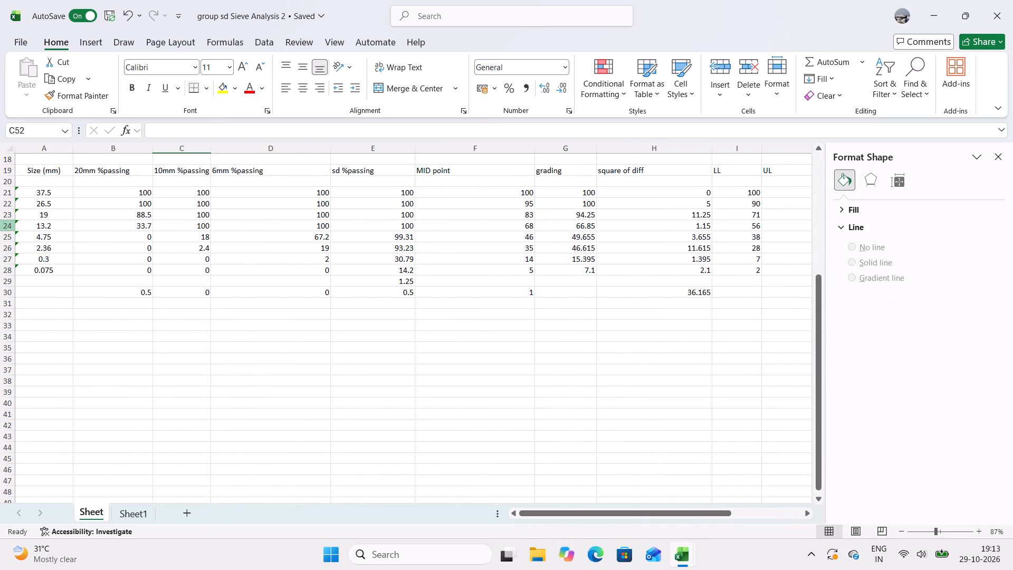
{"action": "left_click_drag", "start_coordinate": [46, 172], "coordinate": [24, 278]}
{"action": "key", "text": "ctrl+c"}
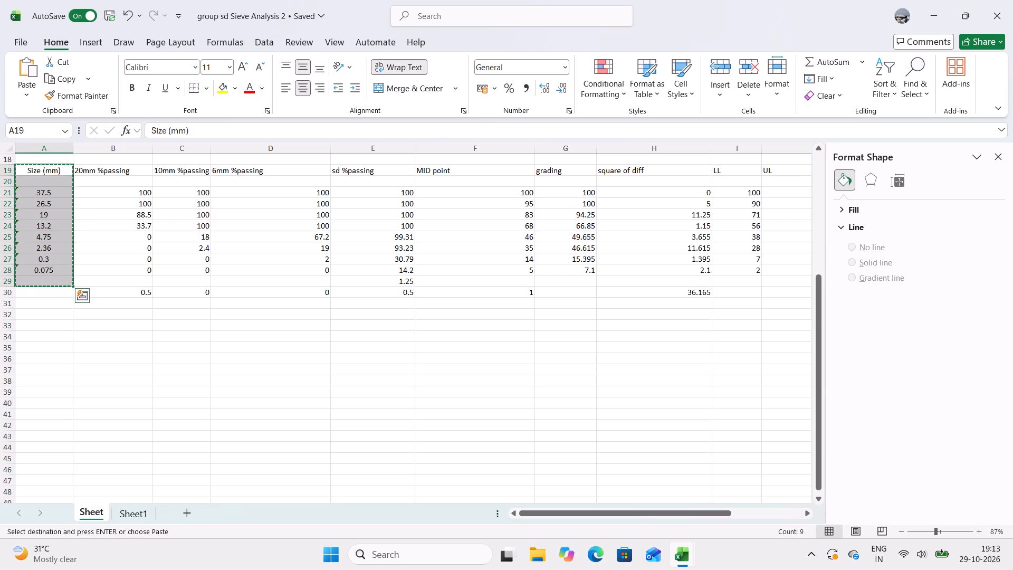
{"action": "left_click", "coordinate": [623, 174]}
{"action": "key", "text": "ctrl+v"}
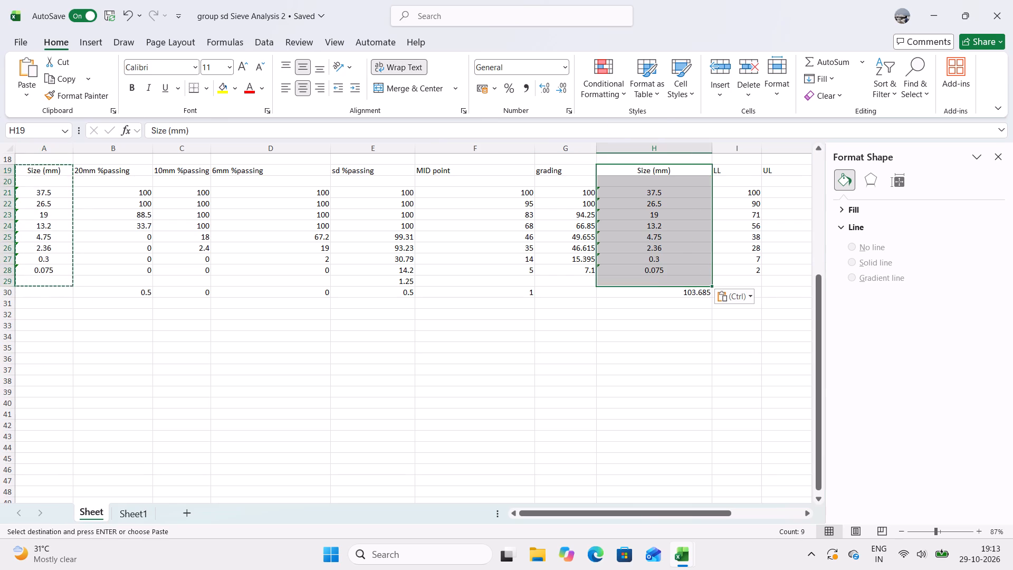
Delete the leftover sum formula in H30, beneath the pasted Size (mm) column.
{"action": "left_click", "coordinate": [336, 374]}
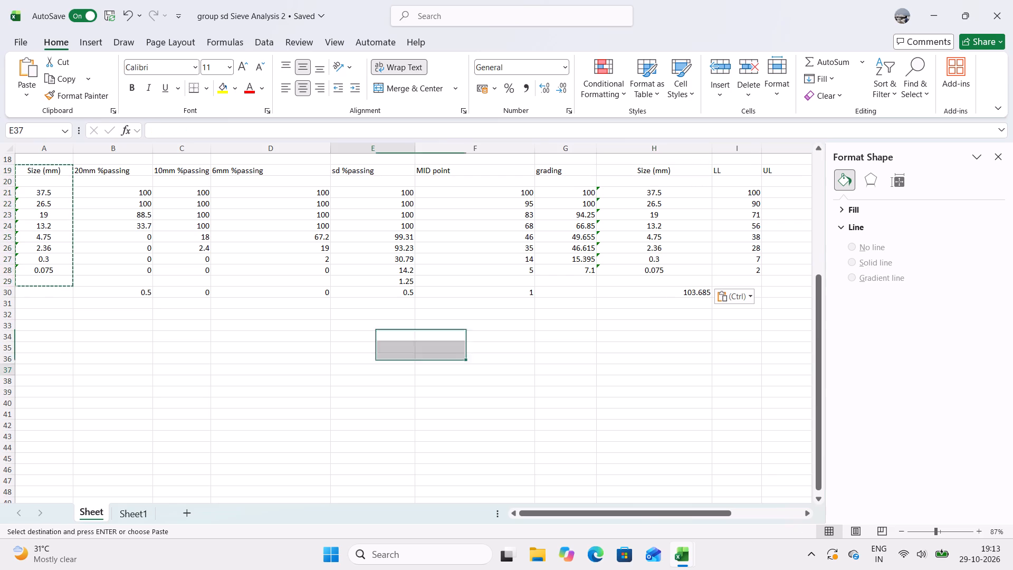
{"action": "left_click", "coordinate": [707, 293]}
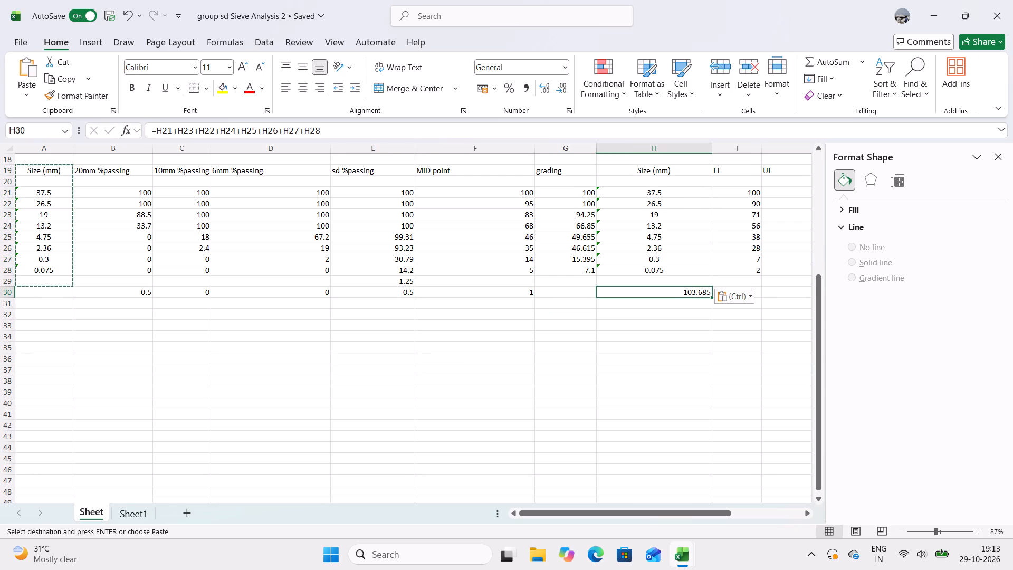
{"action": "key", "text": "Delete"}
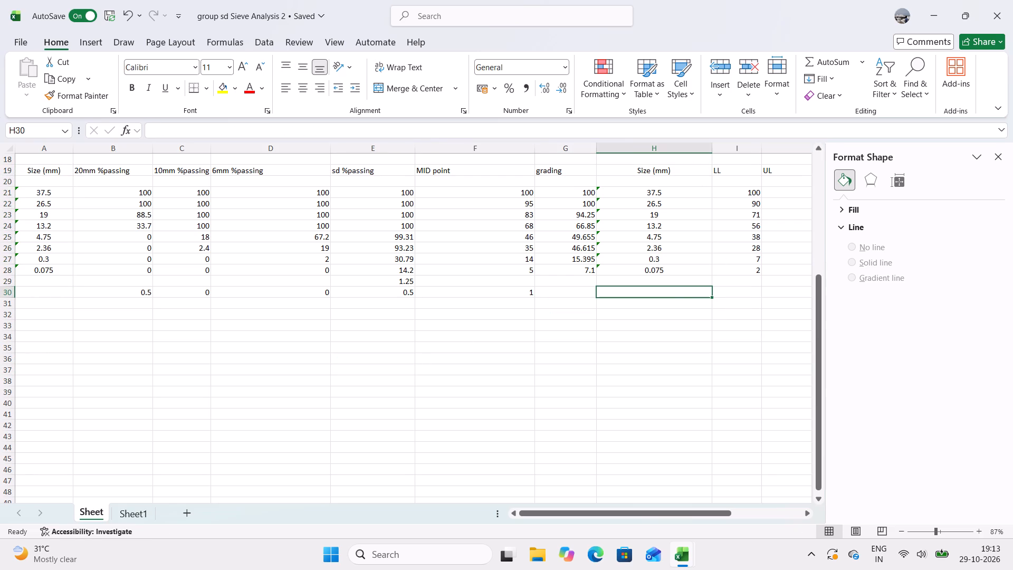
Insert a blank scatter chart with smooth lines and markers on the sheet, with the empty cell H30 selected.
{"action": "left_click_drag", "start_coordinate": [598, 512], "coordinate": [637, 516]}
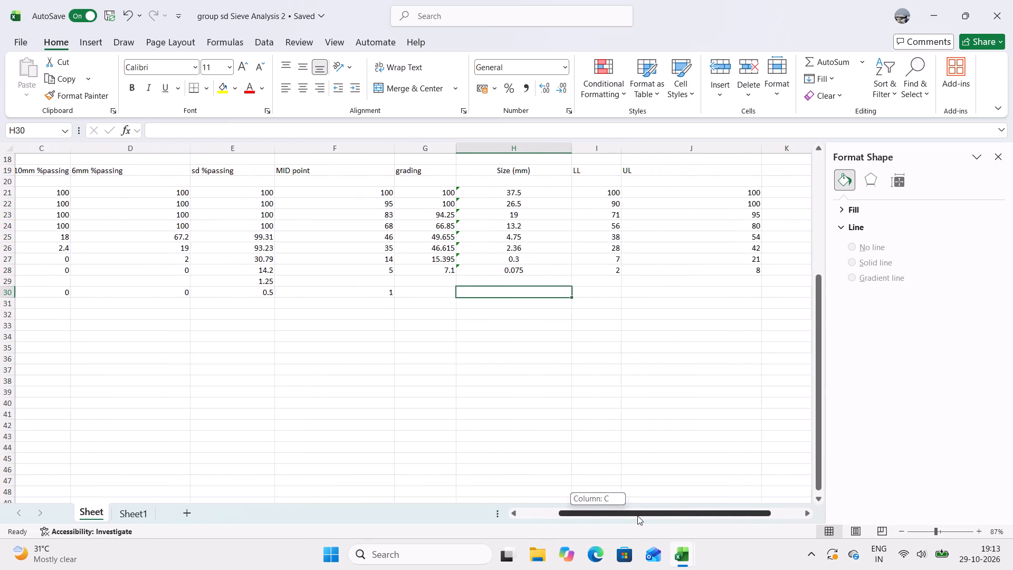
{"action": "left_click_drag", "start_coordinate": [637, 516], "coordinate": [740, 531]}
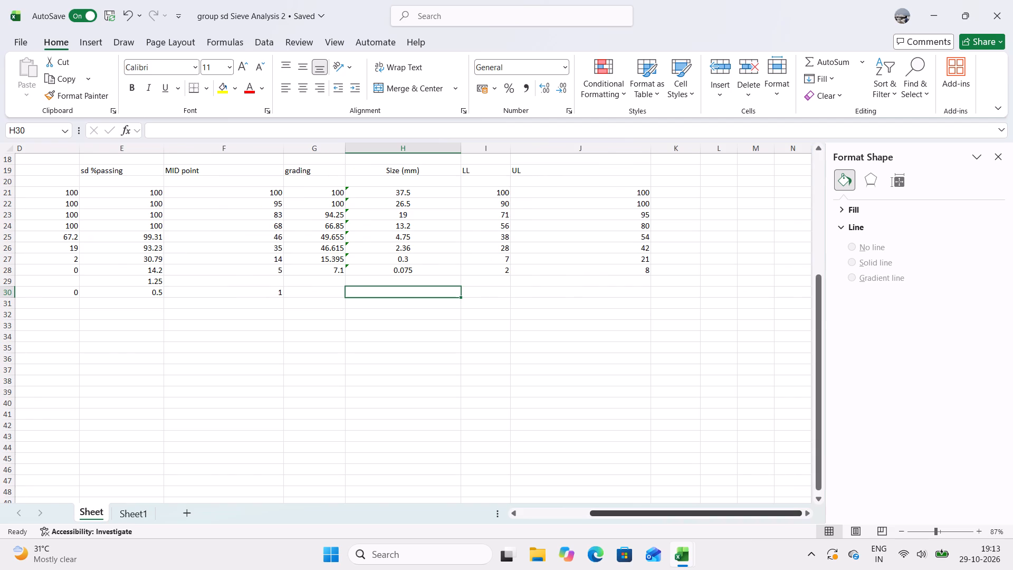
{"action": "left_click", "coordinate": [91, 42]}
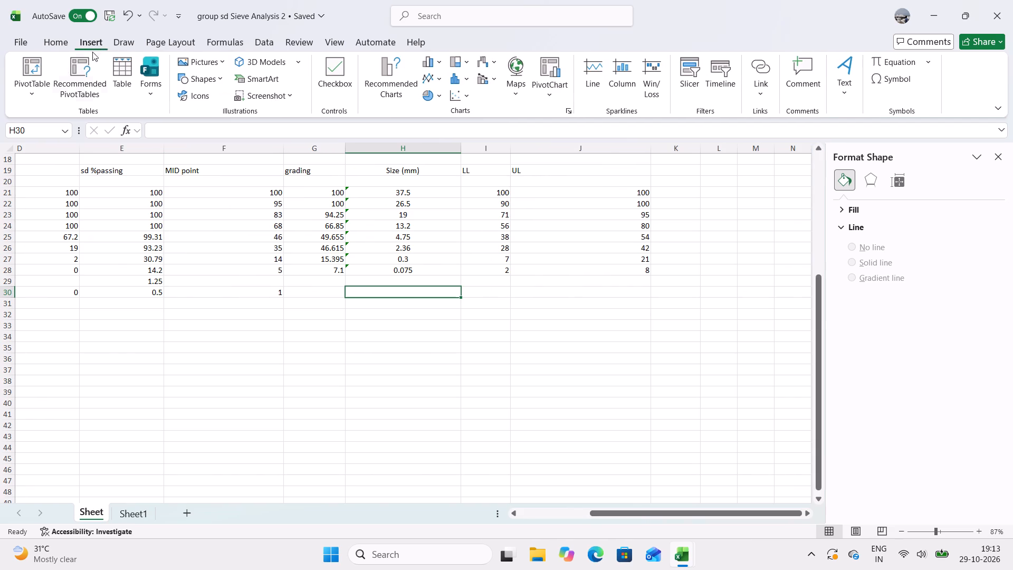
{"action": "left_click", "coordinate": [464, 93]}
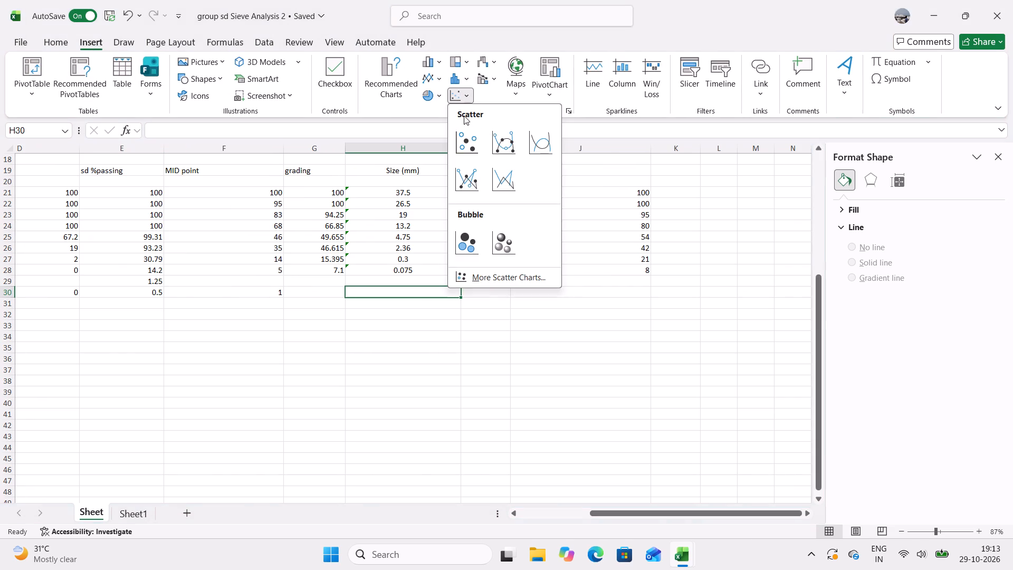
{"action": "left_click", "coordinate": [496, 142]}
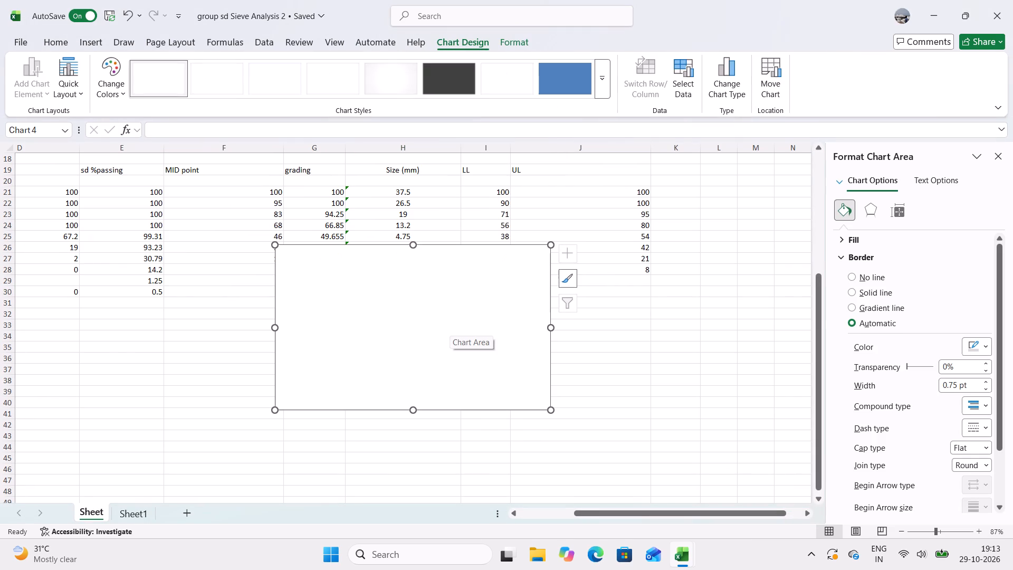
Bring up the editing options for the blank scatter chart's chart area.
{"action": "right_click", "coordinate": [431, 299]}
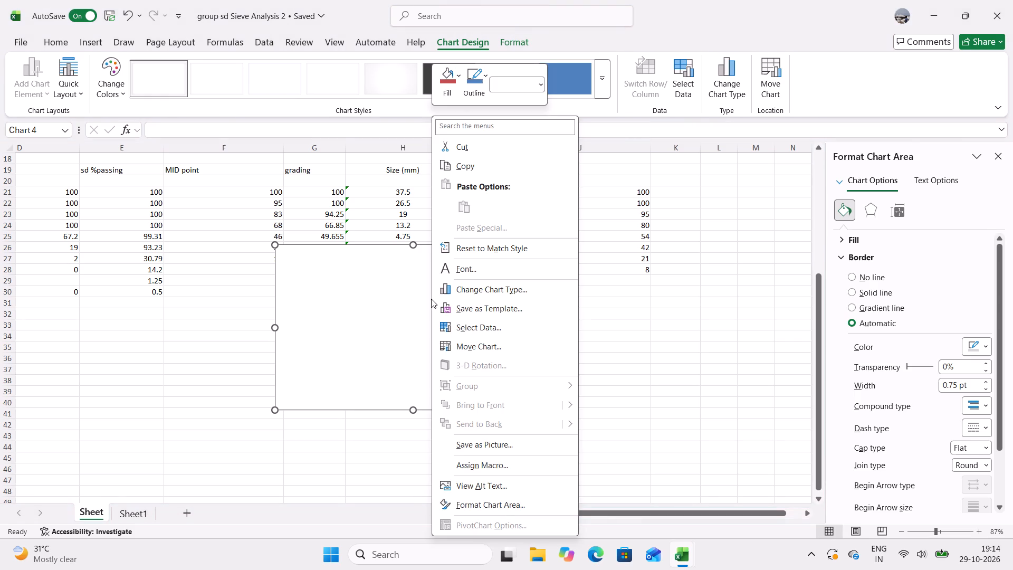
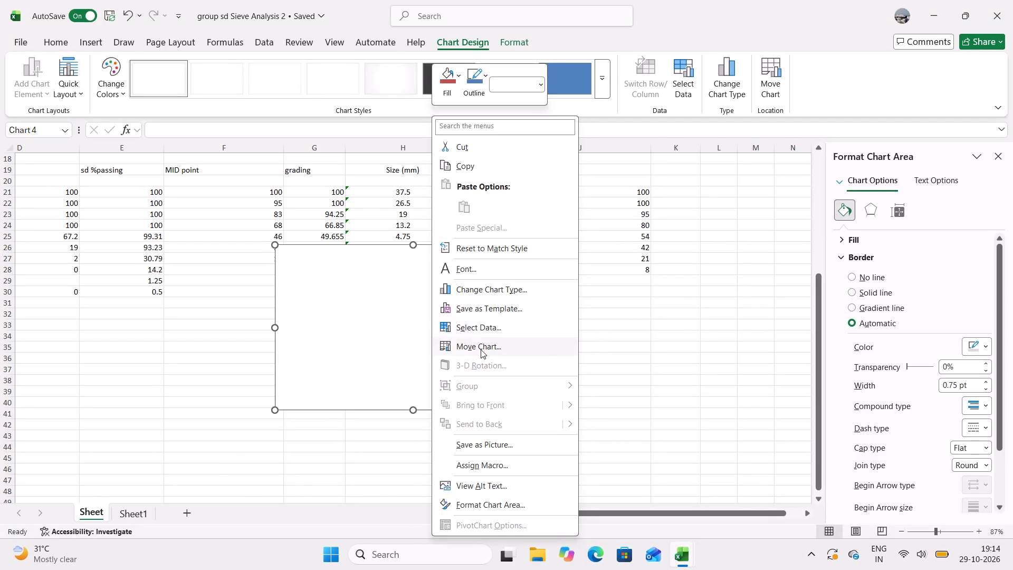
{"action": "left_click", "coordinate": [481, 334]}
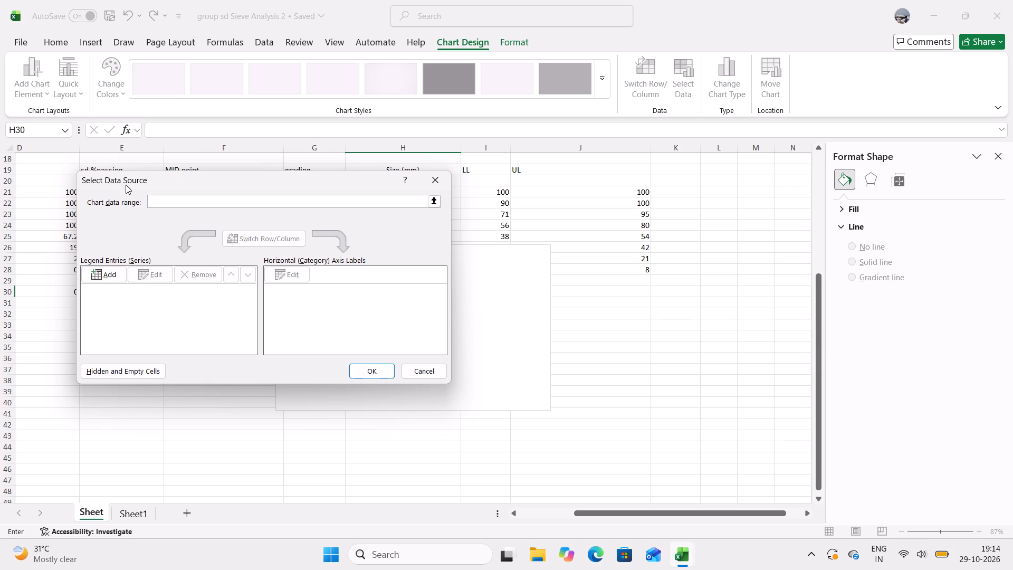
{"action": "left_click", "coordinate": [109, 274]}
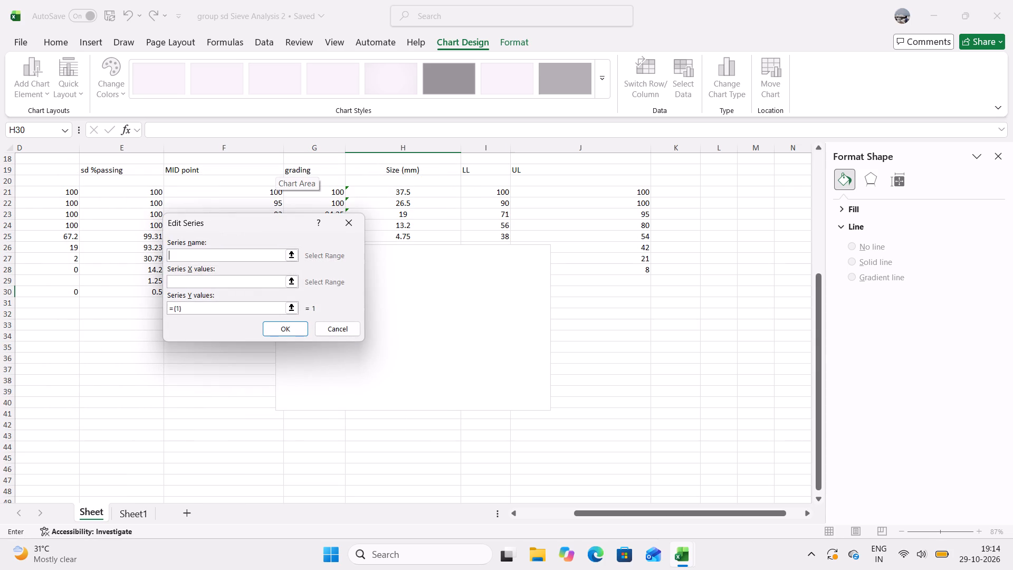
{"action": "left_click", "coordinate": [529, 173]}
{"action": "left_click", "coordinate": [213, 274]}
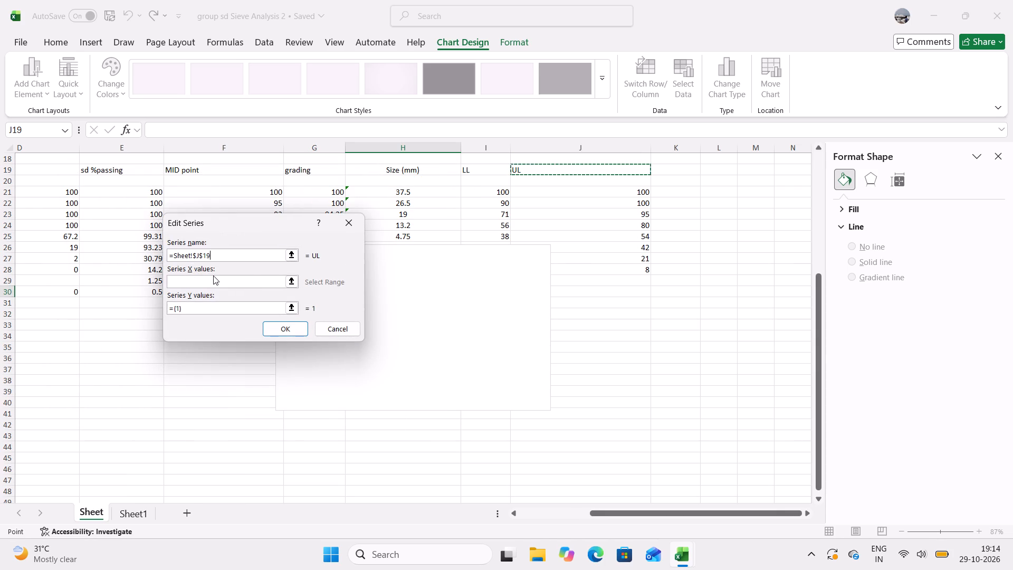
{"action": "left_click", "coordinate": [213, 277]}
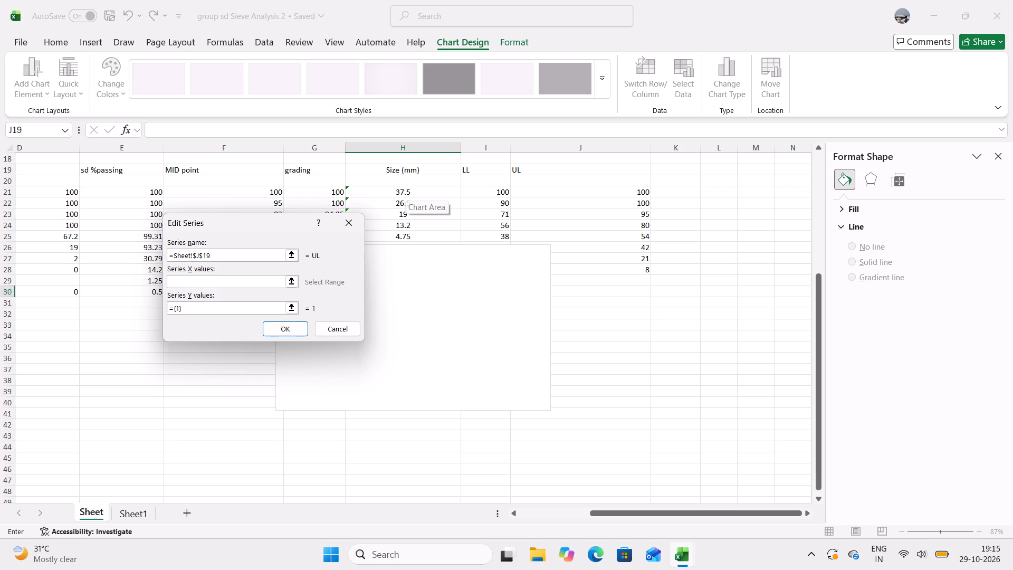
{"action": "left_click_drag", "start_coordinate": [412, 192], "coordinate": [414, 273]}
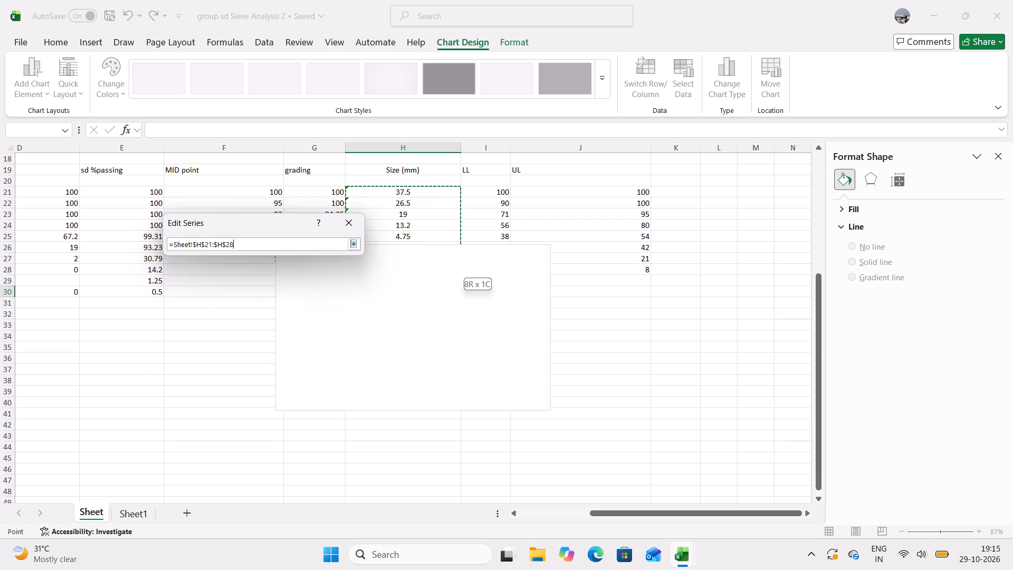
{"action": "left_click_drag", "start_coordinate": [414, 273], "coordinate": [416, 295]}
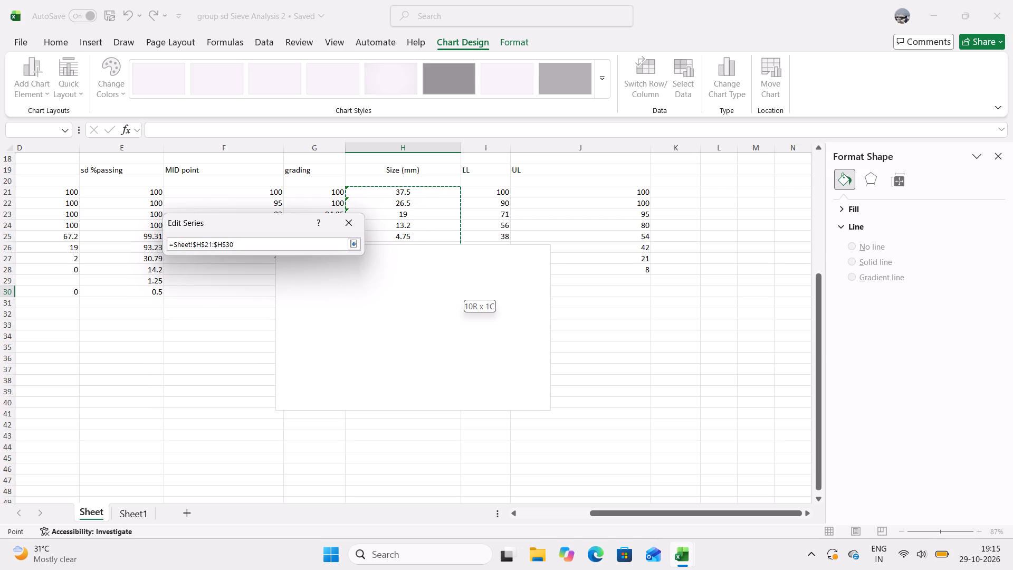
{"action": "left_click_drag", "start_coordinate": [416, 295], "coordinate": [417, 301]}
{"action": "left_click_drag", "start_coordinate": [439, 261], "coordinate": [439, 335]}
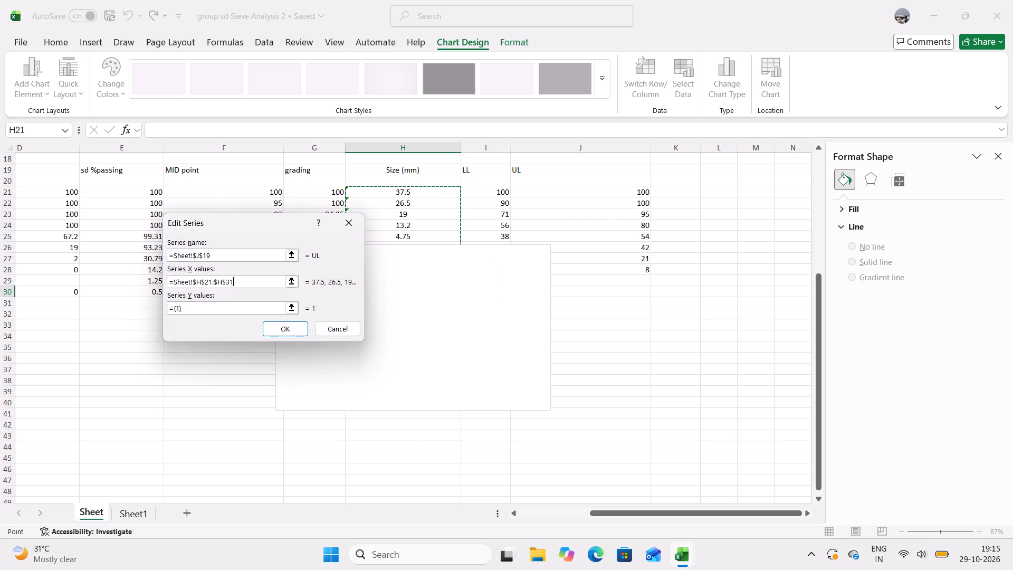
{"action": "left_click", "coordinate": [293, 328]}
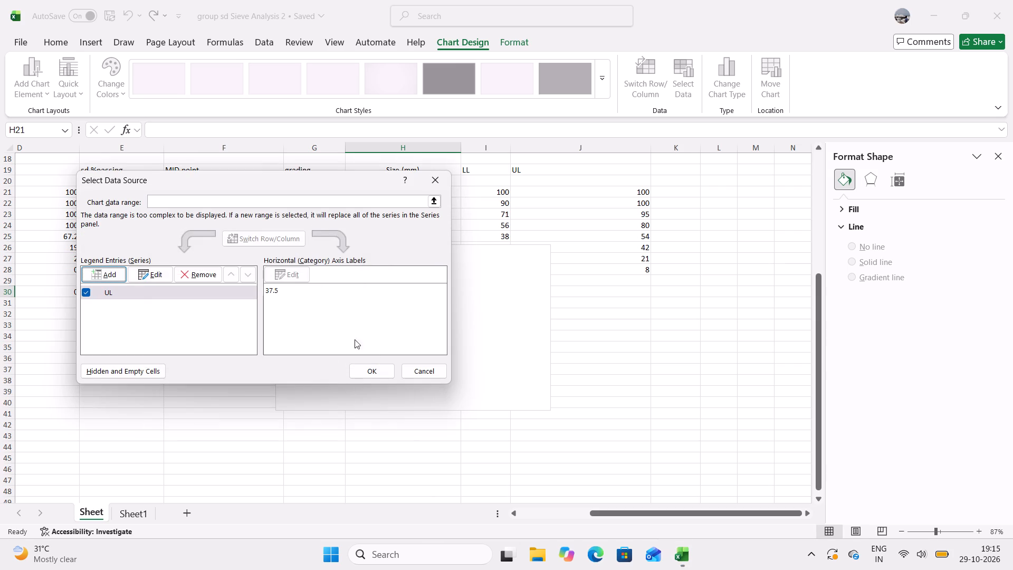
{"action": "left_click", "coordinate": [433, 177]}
Move the blank chart down below the data table, with its top edge at about row 36, clear of the Size, LL and UL columns.
{"action": "left_click_drag", "start_coordinate": [419, 268], "coordinate": [490, 369]}
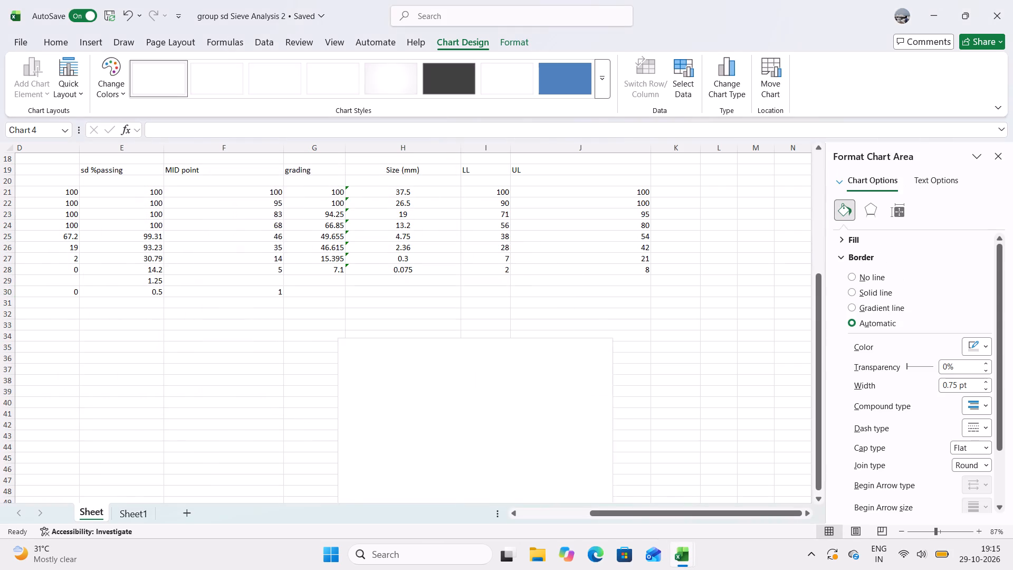
{"action": "left_click_drag", "start_coordinate": [490, 369], "coordinate": [508, 391]}
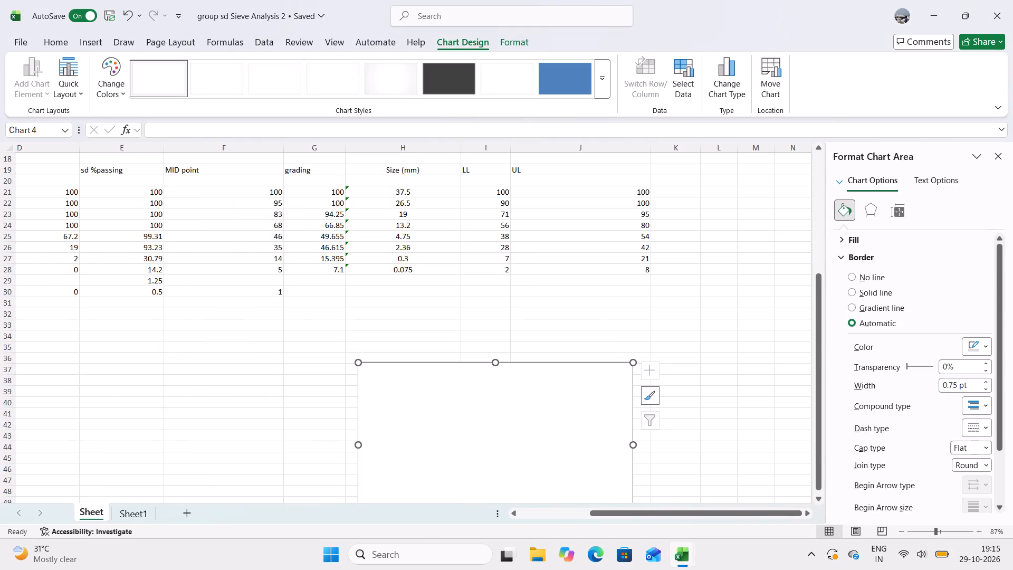
Add a data series to the blank chart, named from the UL header in J19, with X values from the sizes in H21:H28.
{"action": "right_click", "coordinate": [455, 417]}
{"action": "left_click", "coordinate": [495, 331]}
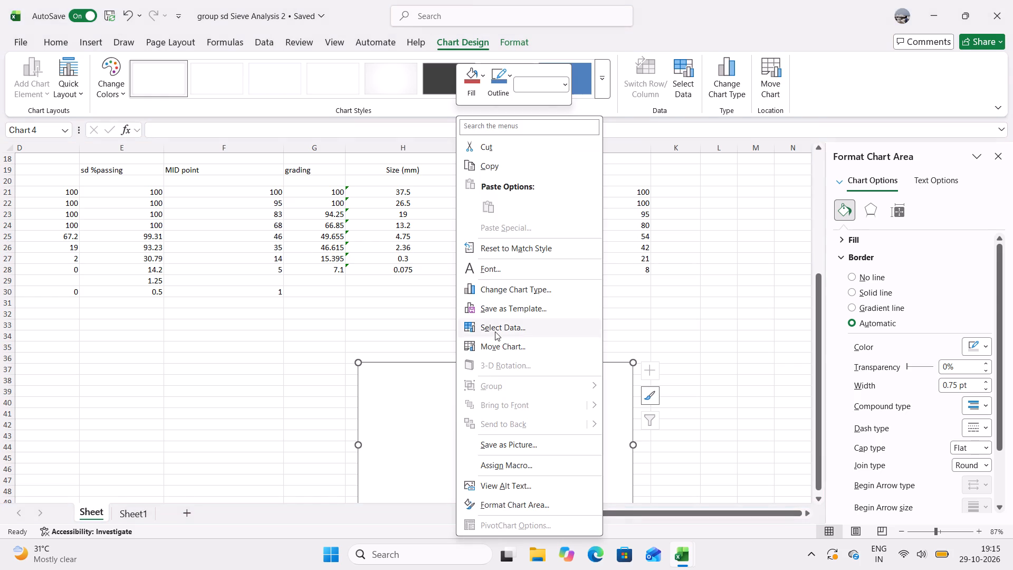
{"action": "left_click", "coordinate": [114, 281]}
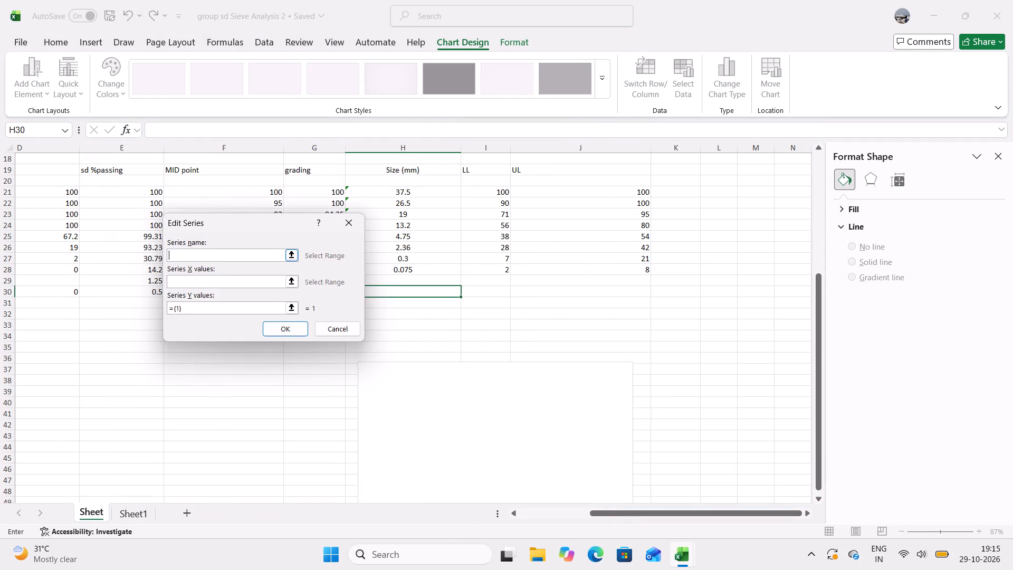
{"action": "left_click", "coordinate": [536, 167]}
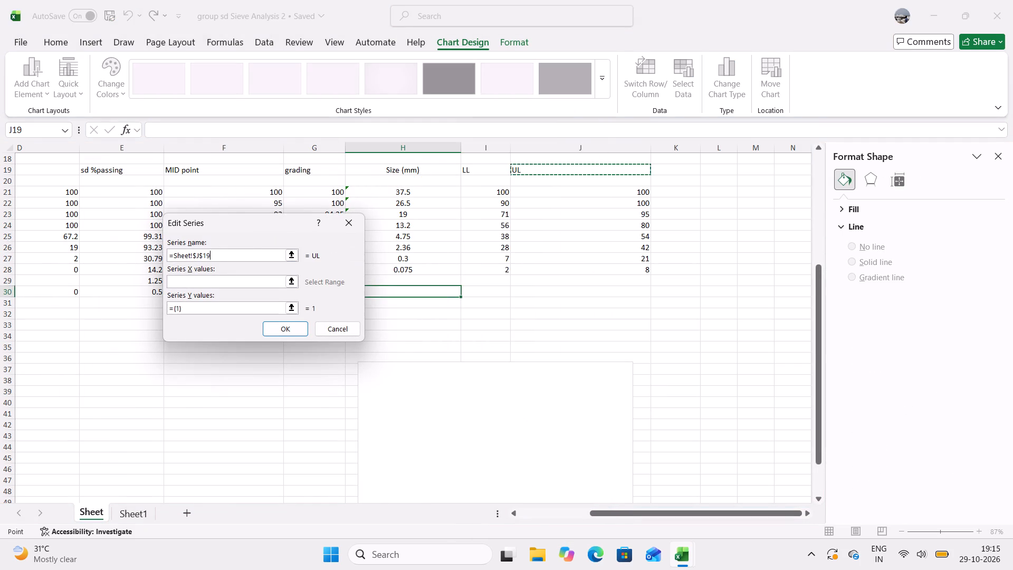
{"action": "left_click", "coordinate": [228, 283]}
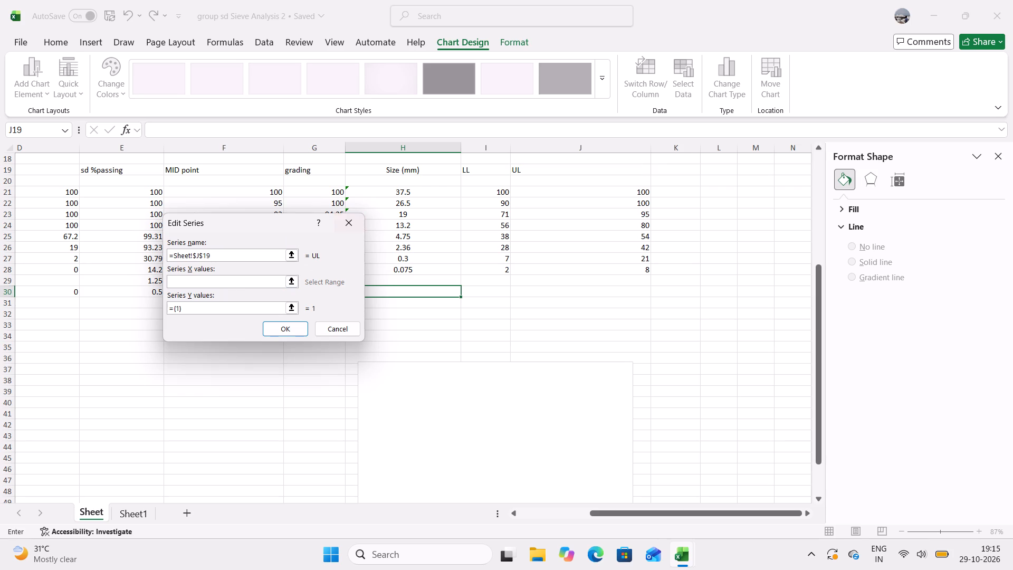
{"action": "left_click_drag", "start_coordinate": [405, 186], "coordinate": [416, 266]}
Set the UL series' Y values to J21:J28, replacing the default {1}, and accept the series.
{"action": "left_click", "coordinate": [230, 314]}
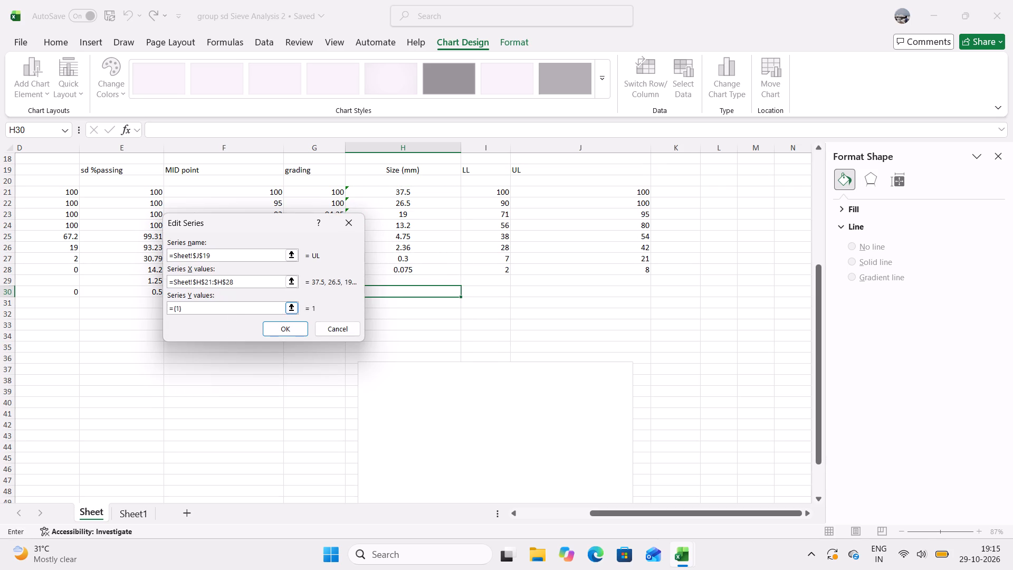
{"action": "left_click_drag", "start_coordinate": [230, 307], "coordinate": [199, 323]}
{"action": "left_click_drag", "start_coordinate": [524, 189], "coordinate": [532, 261]}
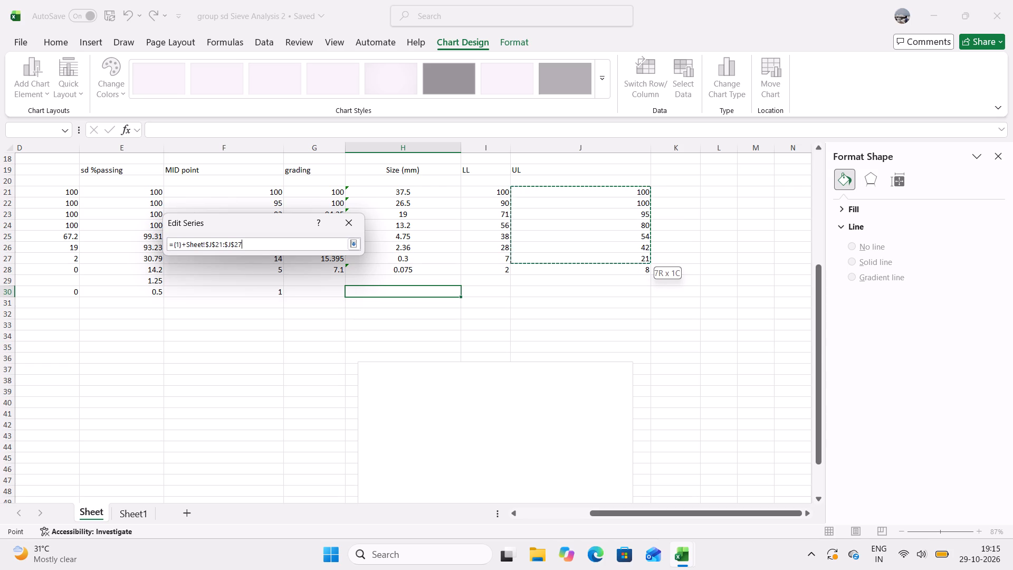
{"action": "left_click_drag", "start_coordinate": [532, 261], "coordinate": [532, 269]}
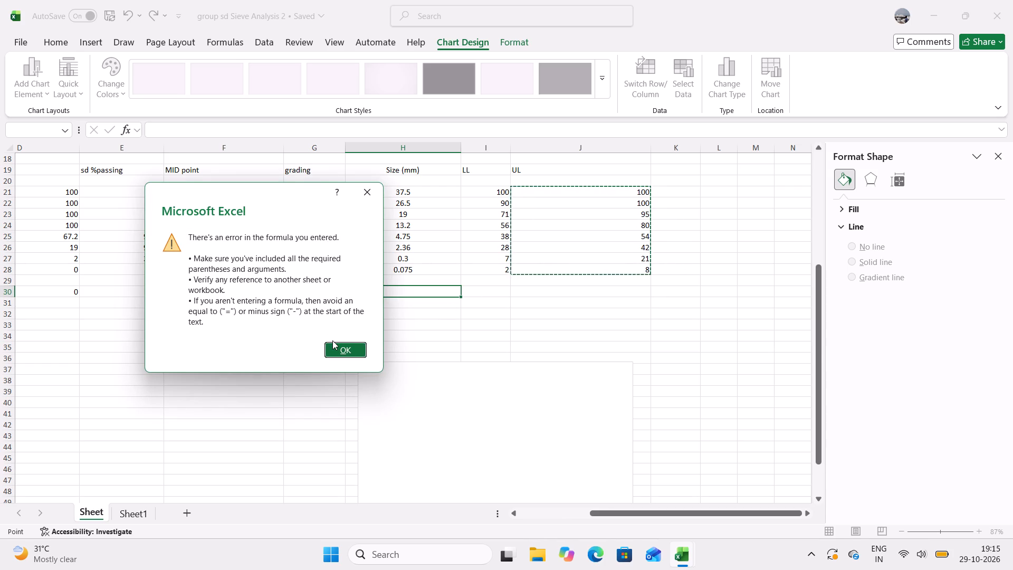
{"action": "left_click", "coordinate": [334, 346]}
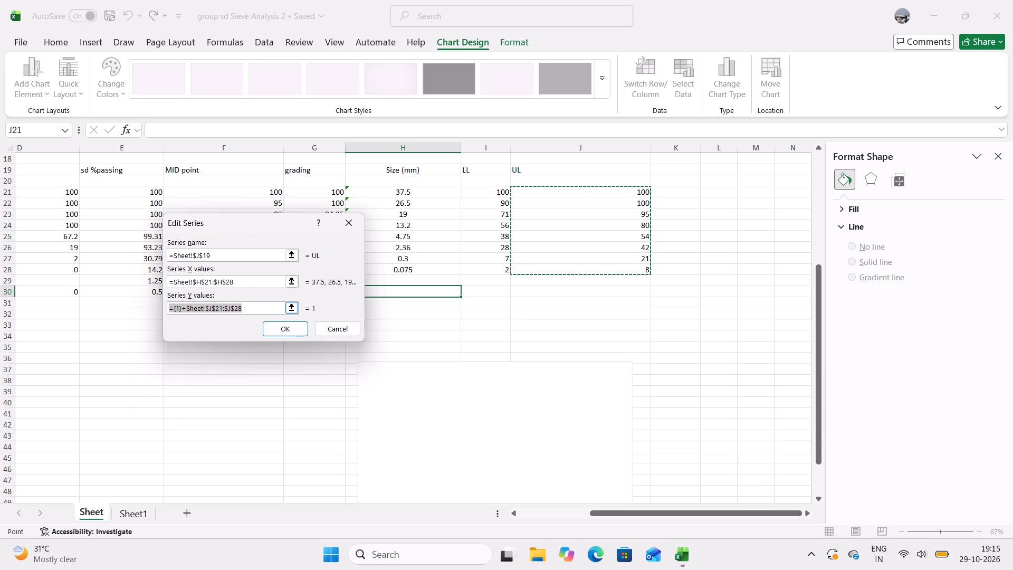
{"action": "left_click", "coordinate": [188, 307]}
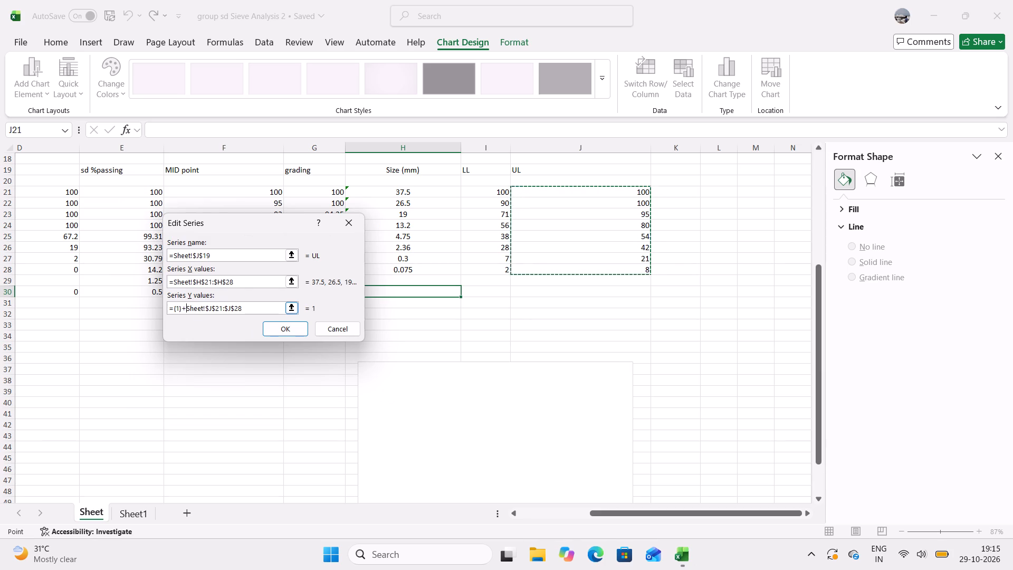
{"action": "key", "text": "BackSpace"}
{"action": "key", "text": "BackSpace"}
{"action": "key", "text": "BackSpace"}
{"action": "key", "text": "BackSpace"}
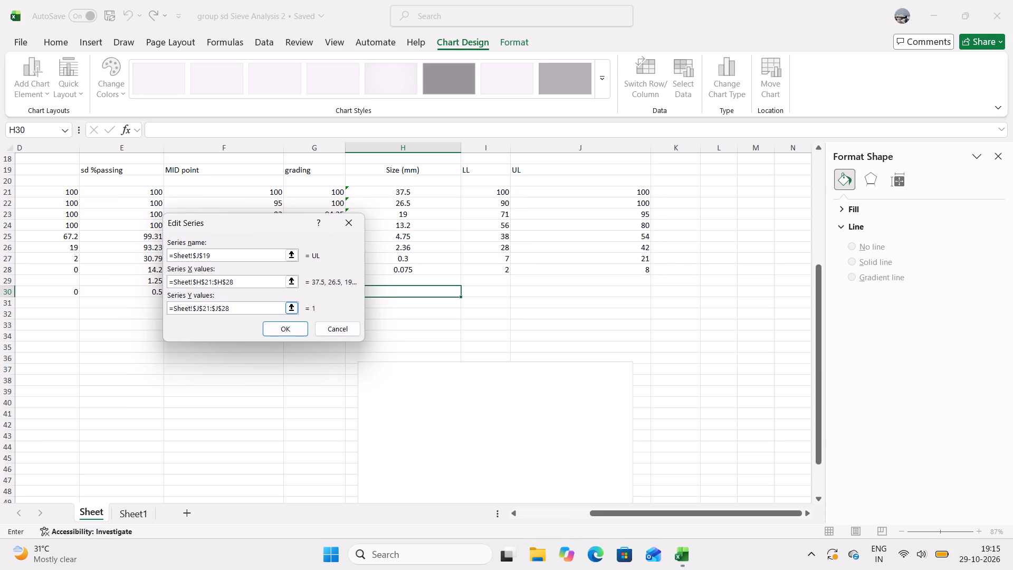
{"action": "key", "text": "Return"}
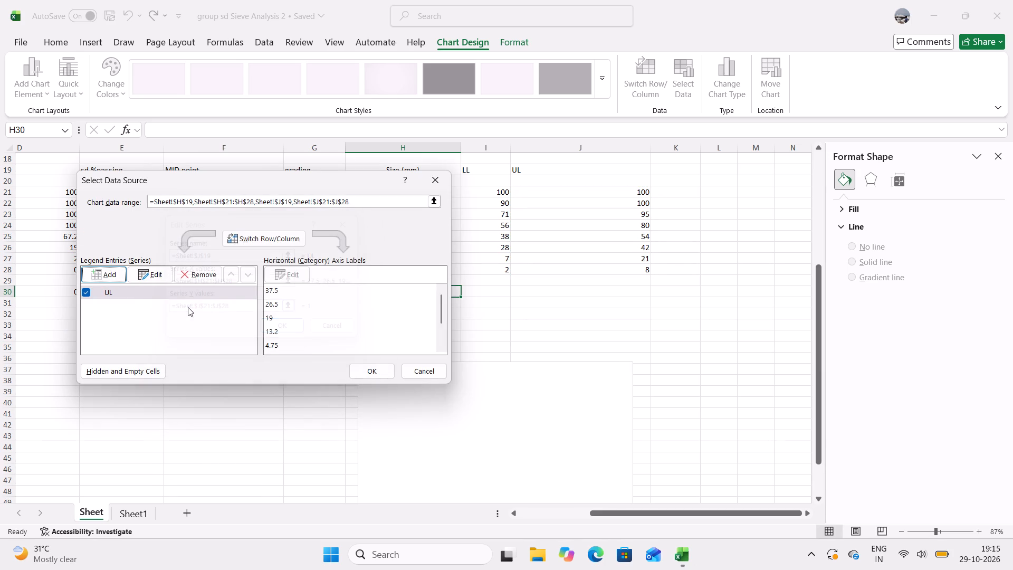
Add a second series named from the LL header in I19, with X values H21:H28 and Y values I21:I28.
{"action": "left_click", "coordinate": [116, 272]}
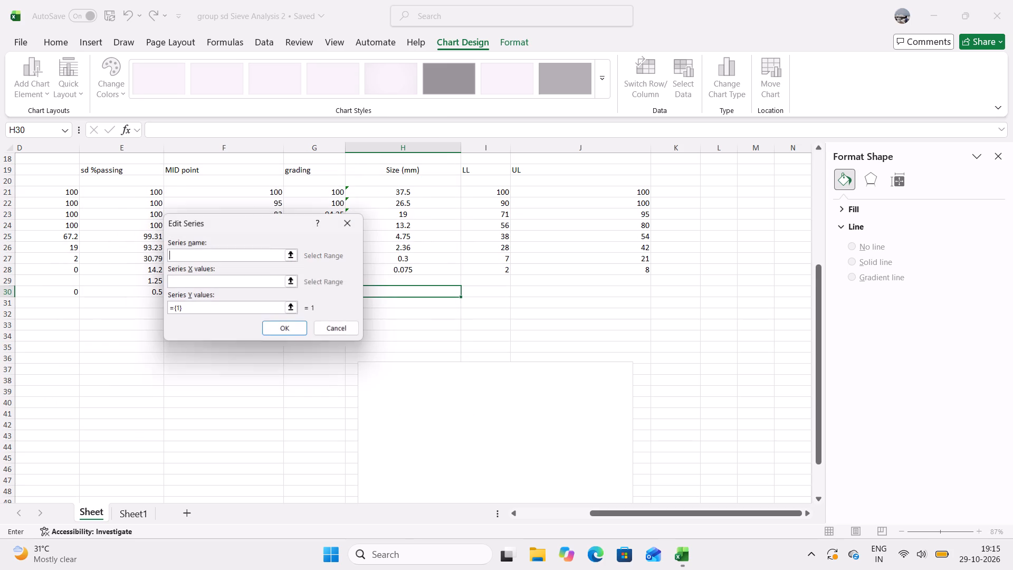
{"action": "left_click", "coordinate": [470, 174]}
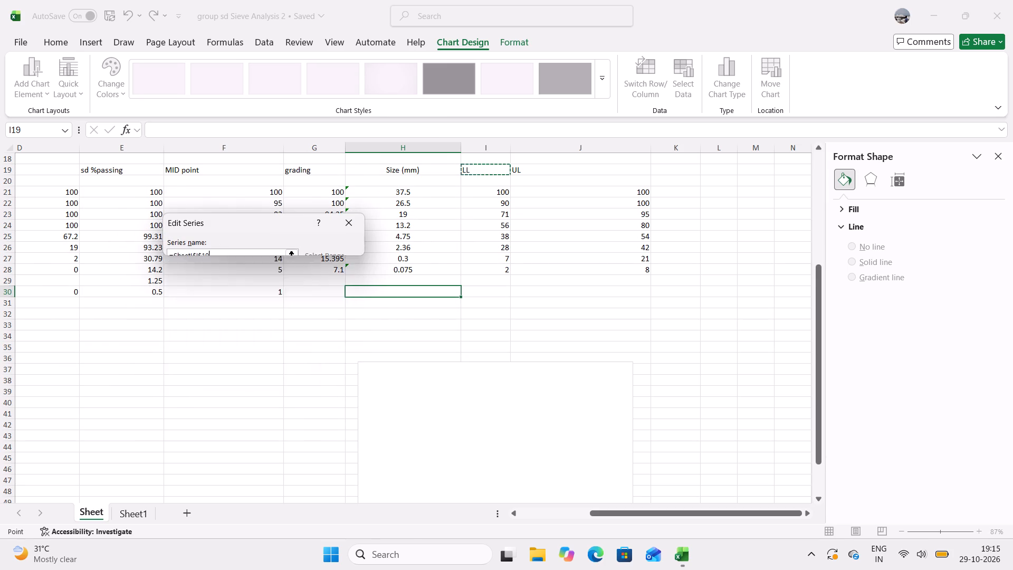
{"action": "left_click", "coordinate": [240, 279]}
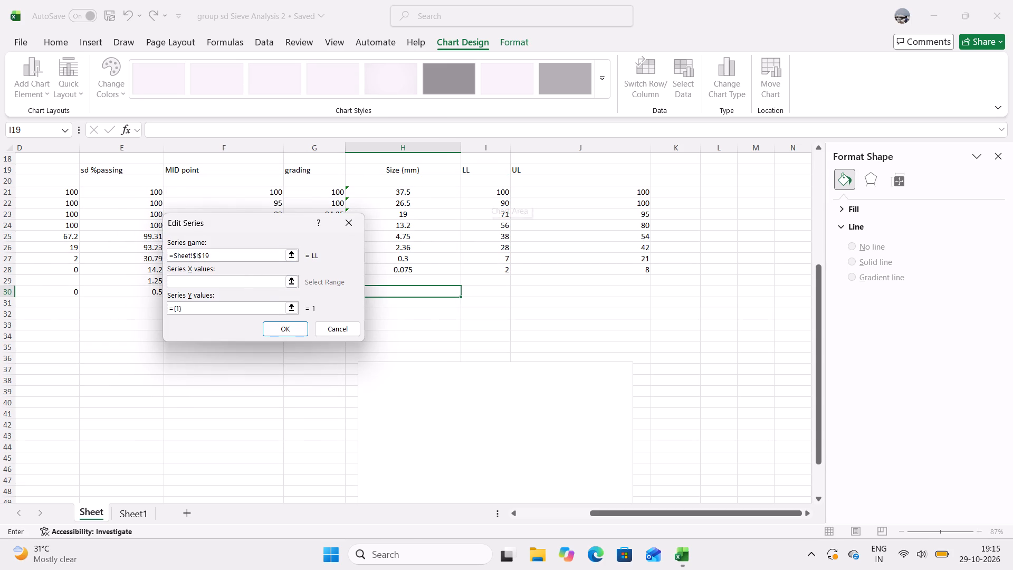
{"action": "left_click_drag", "start_coordinate": [394, 191], "coordinate": [425, 273]}
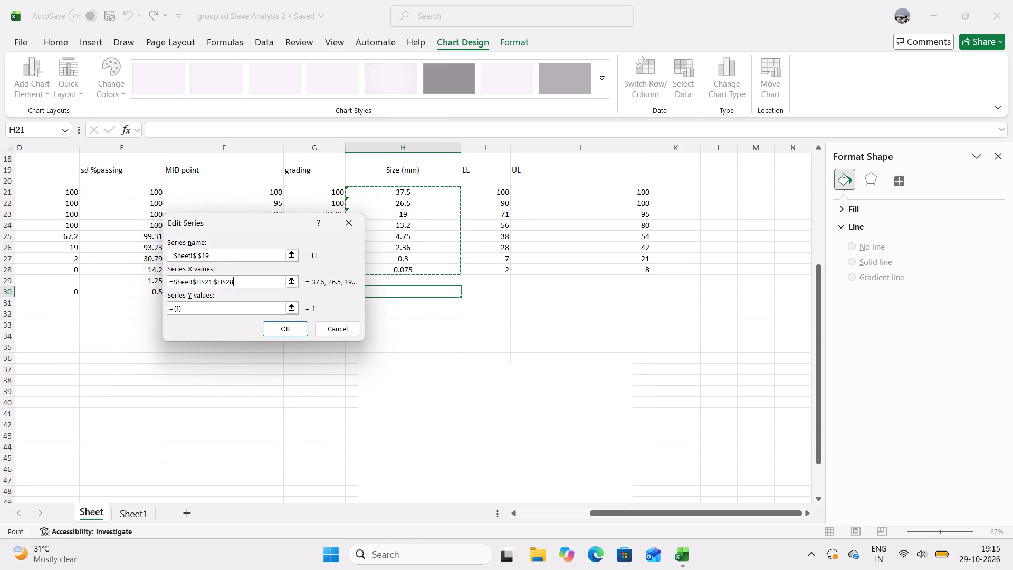
{"action": "left_click_drag", "start_coordinate": [237, 312], "coordinate": [170, 331]}
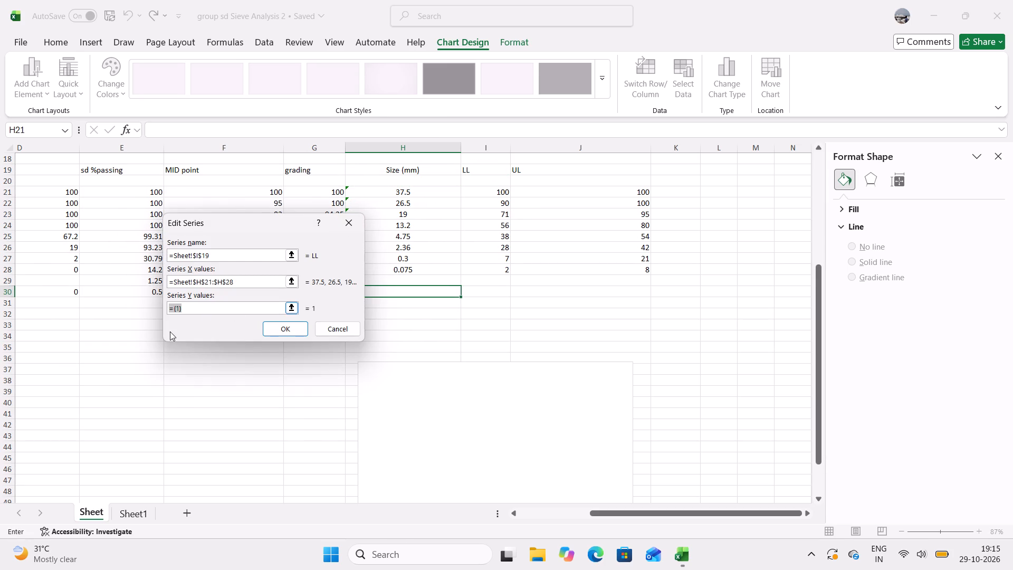
{"action": "left_click_drag", "start_coordinate": [170, 331], "coordinate": [175, 330]}
{"action": "key", "text": "BackSpace"}
{"action": "key", "text": "BackSpace"}
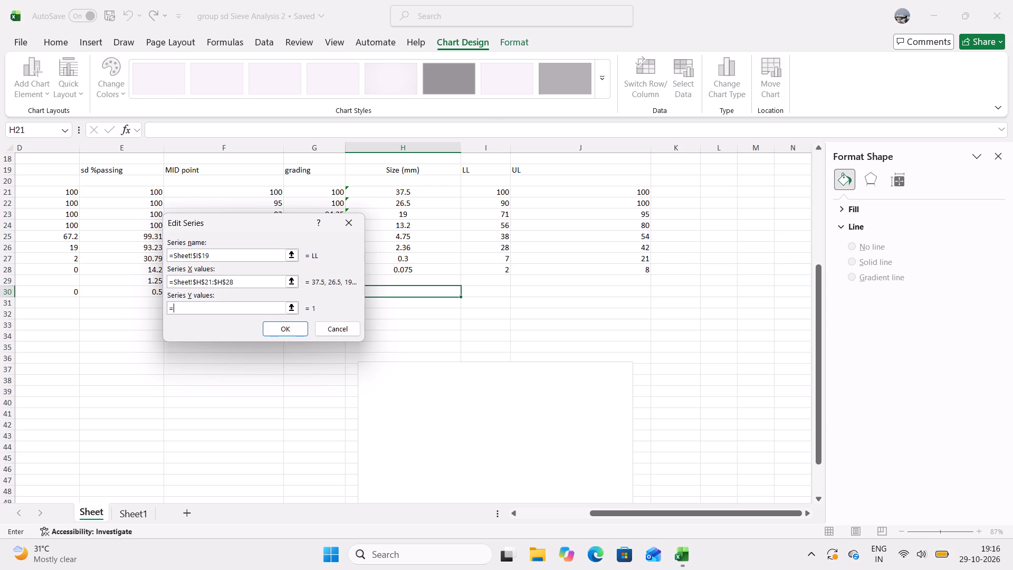
{"action": "left_click_drag", "start_coordinate": [475, 196], "coordinate": [484, 269]}
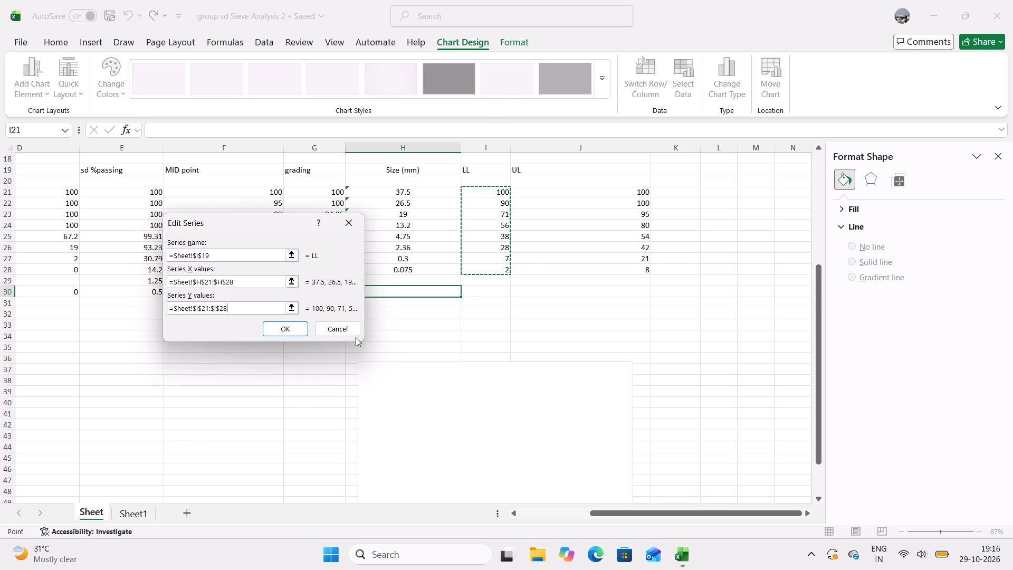
{"action": "left_click", "coordinate": [286, 331]}
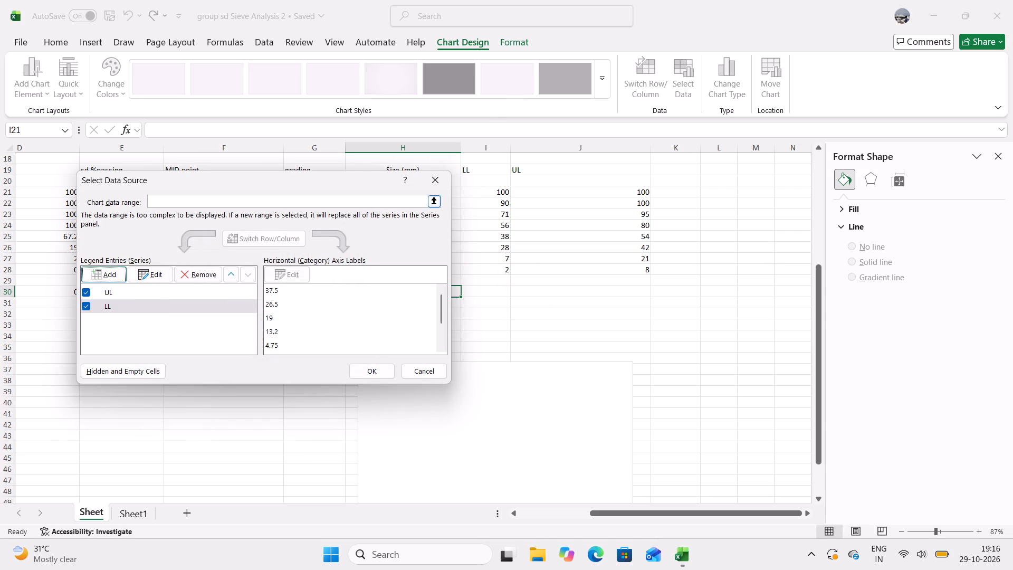
Add a third series named from cell F20, with X values H21:H28 and Y values F21:F28.
{"action": "left_click_drag", "start_coordinate": [327, 177], "coordinate": [273, 232]}
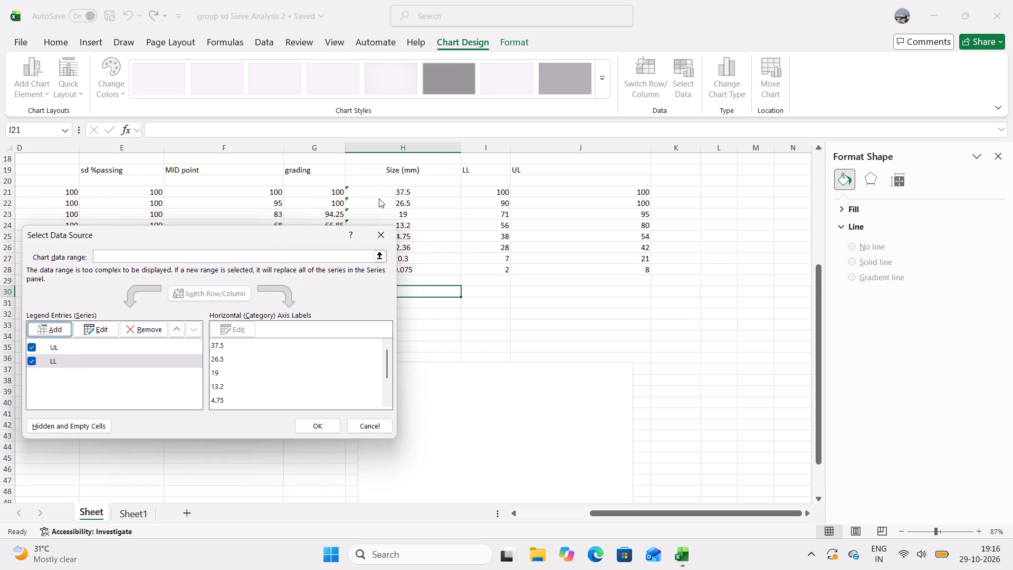
{"action": "left_click_drag", "start_coordinate": [257, 236], "coordinate": [333, 253]}
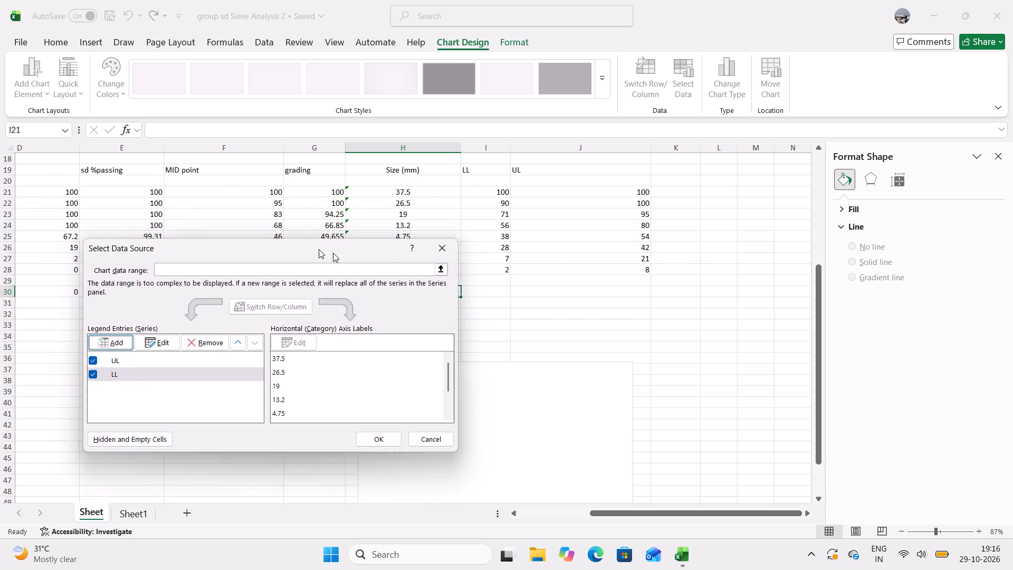
{"action": "left_click_drag", "start_coordinate": [333, 253], "coordinate": [549, 249]}
{"action": "left_click", "coordinate": [340, 338]}
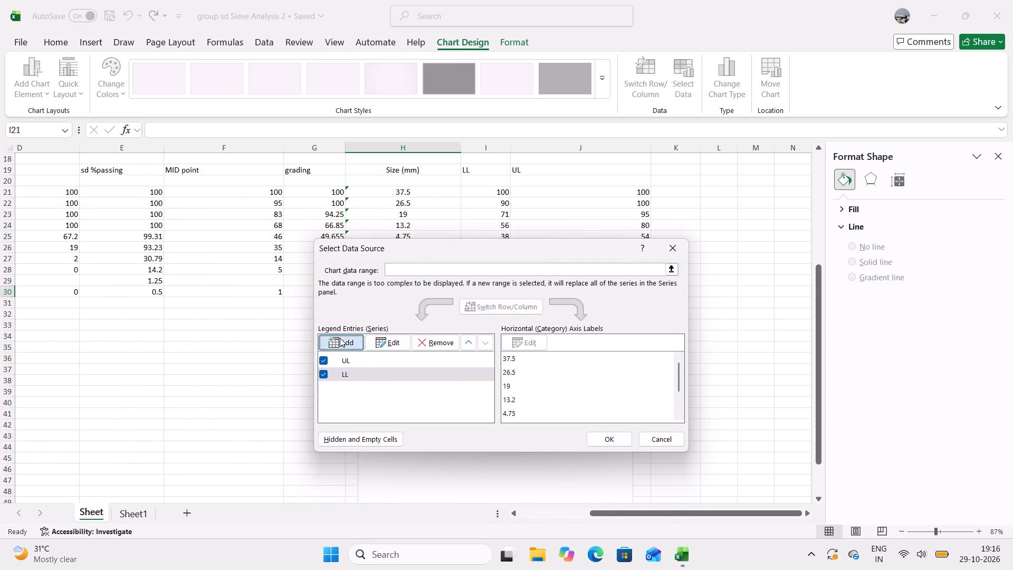
{"action": "left_click_drag", "start_coordinate": [249, 220], "coordinate": [517, 196]}
{"action": "left_click", "coordinate": [198, 178]}
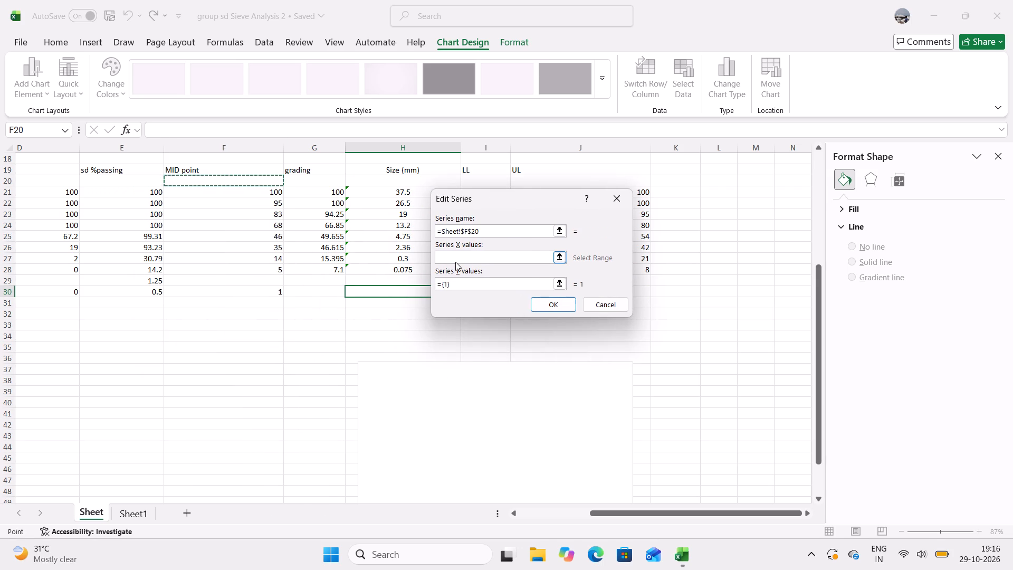
{"action": "left_click", "coordinate": [459, 256]}
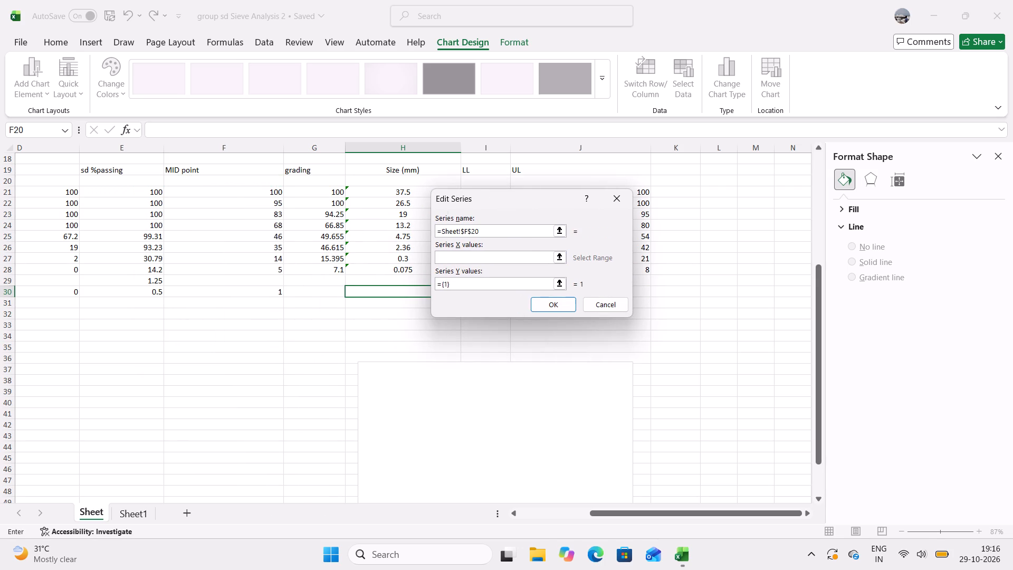
{"action": "left_click_drag", "start_coordinate": [402, 192], "coordinate": [380, 273]}
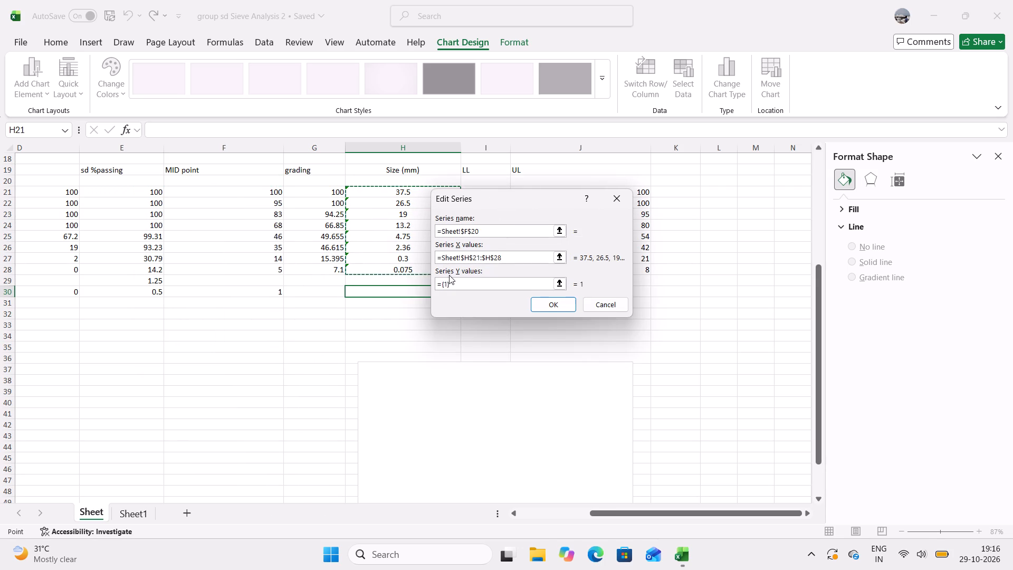
{"action": "left_click", "coordinate": [453, 279]}
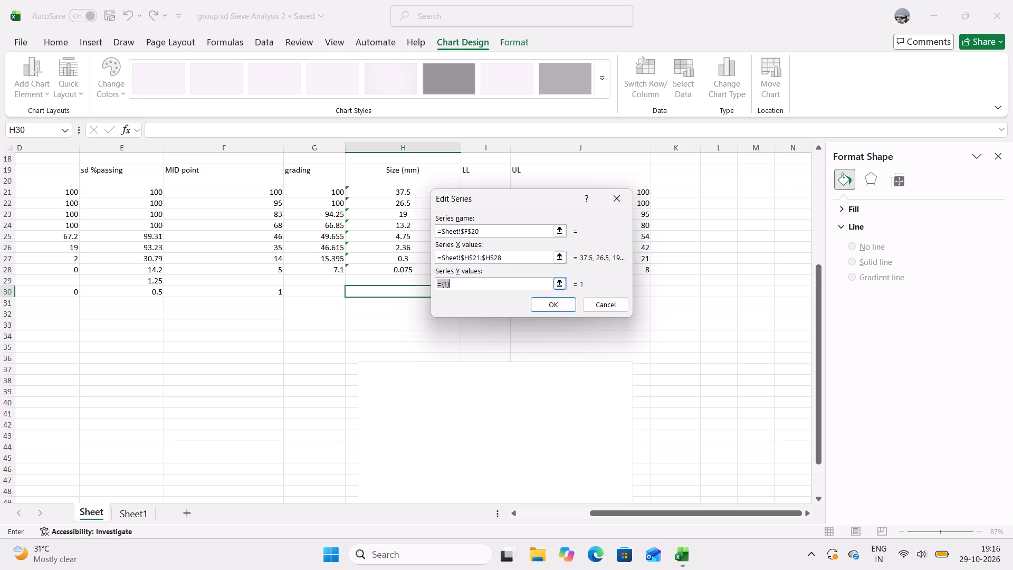
{"action": "key", "text": "BackSpace"}
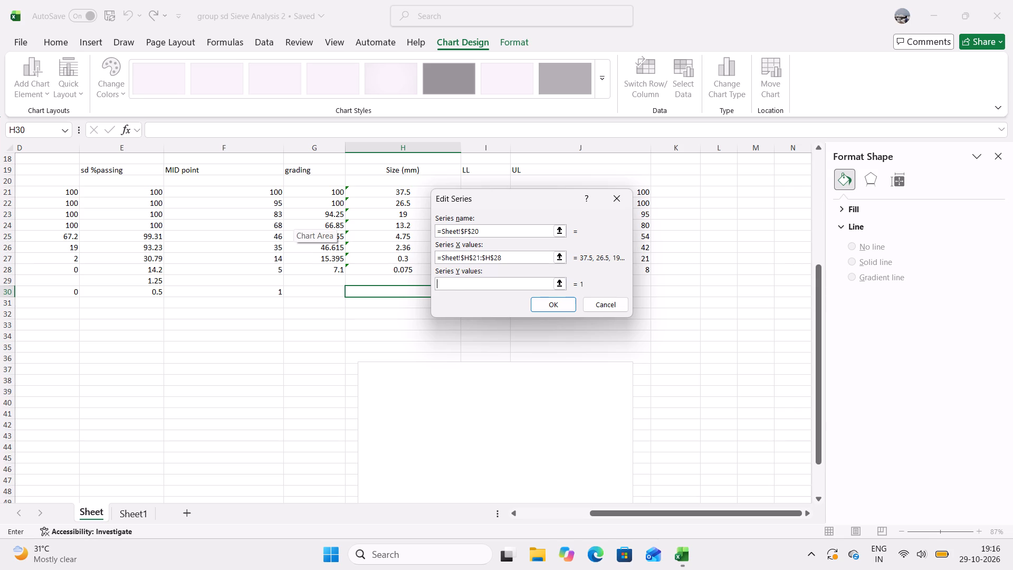
{"action": "left_click_drag", "start_coordinate": [266, 192], "coordinate": [269, 268]}
{"action": "left_click", "coordinate": [539, 300]}
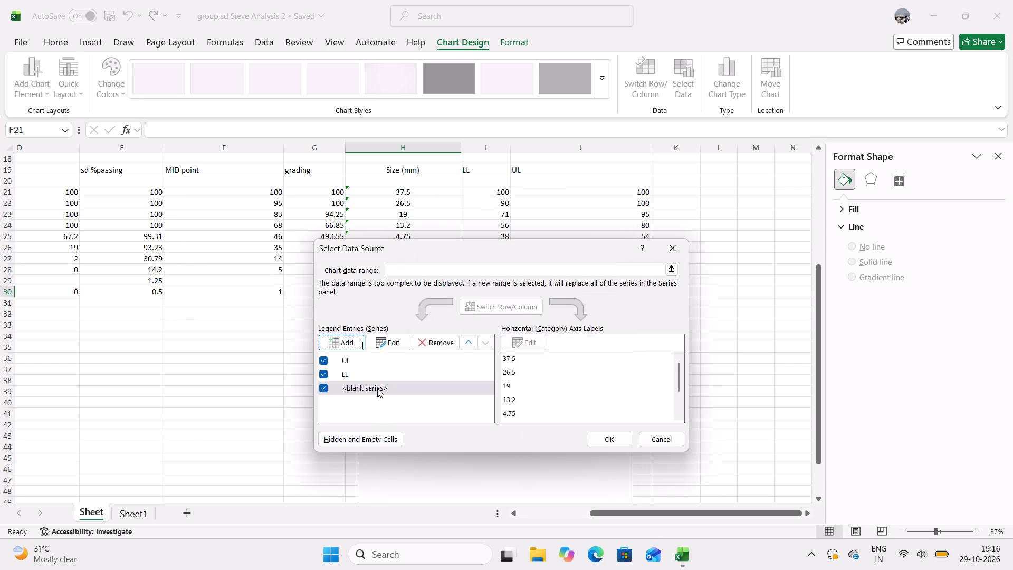
Change the third series' name reference to the MID point header in F19, keeping its X and Y ranges.
{"action": "left_click", "coordinate": [391, 344]}
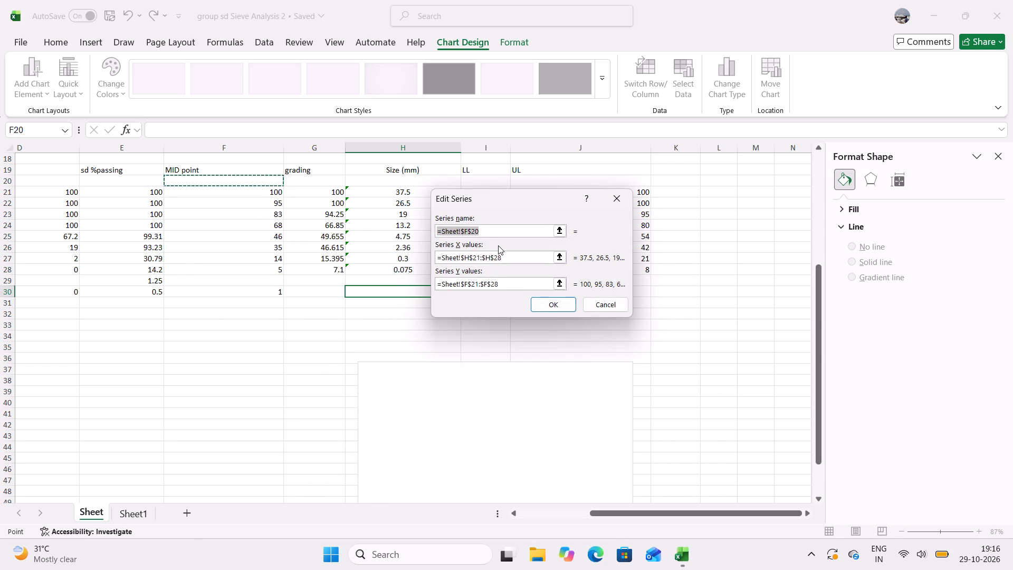
{"action": "left_click", "coordinate": [216, 173]}
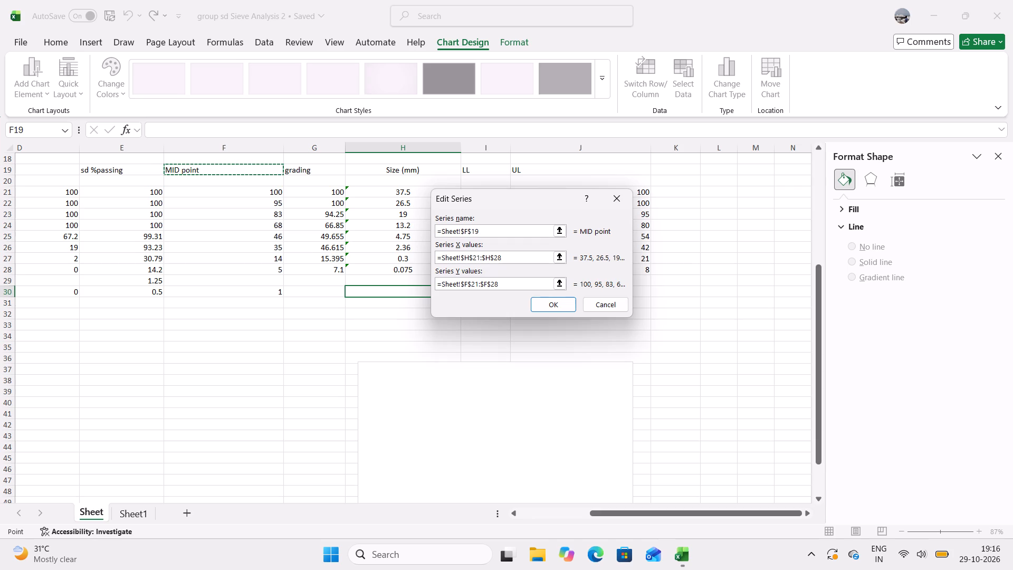
{"action": "left_click", "coordinate": [503, 255]}
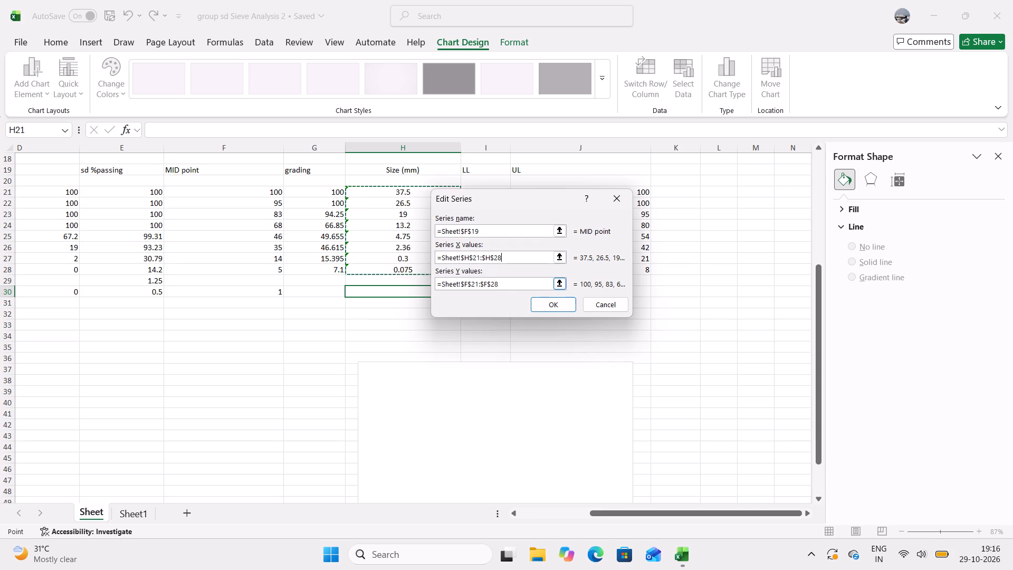
{"action": "left_click", "coordinate": [510, 280]}
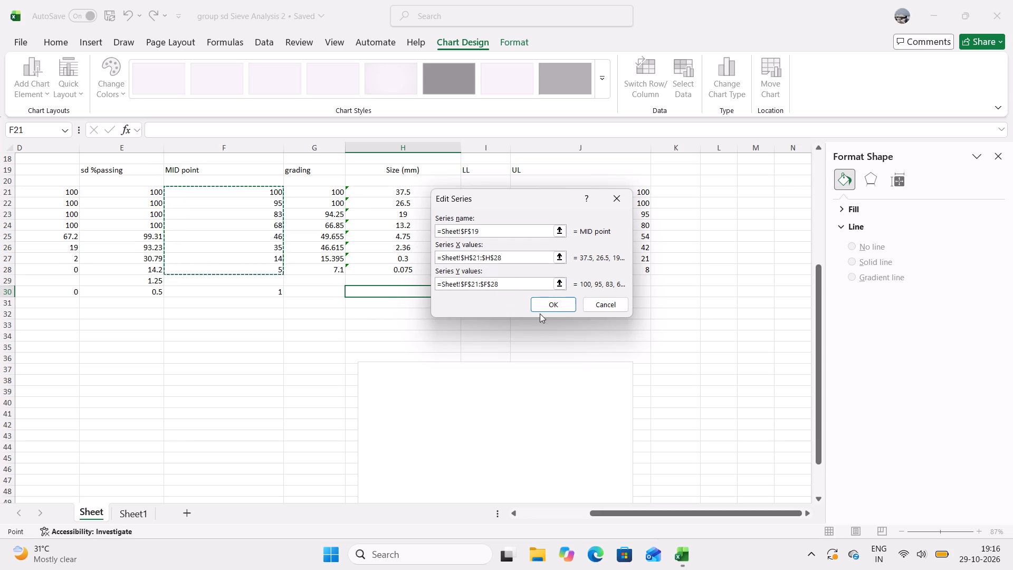
{"action": "left_click", "coordinate": [540, 307]}
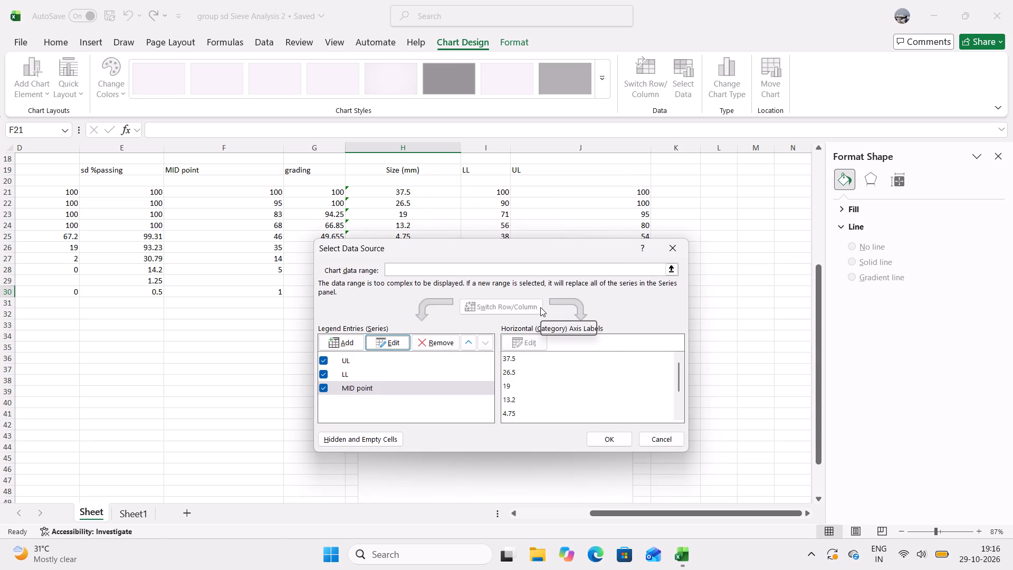
Add a fourth series named from the grading header in G19, with X values H21:H28 and Y values G21:G28.
{"action": "left_click", "coordinate": [349, 339]}
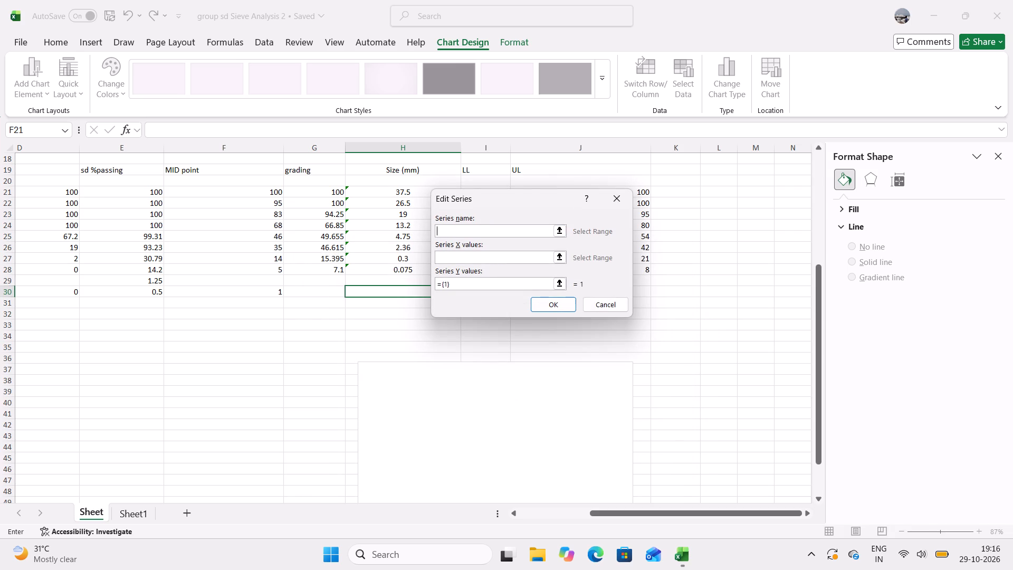
{"action": "left_click", "coordinate": [320, 166]}
{"action": "left_click", "coordinate": [463, 254]}
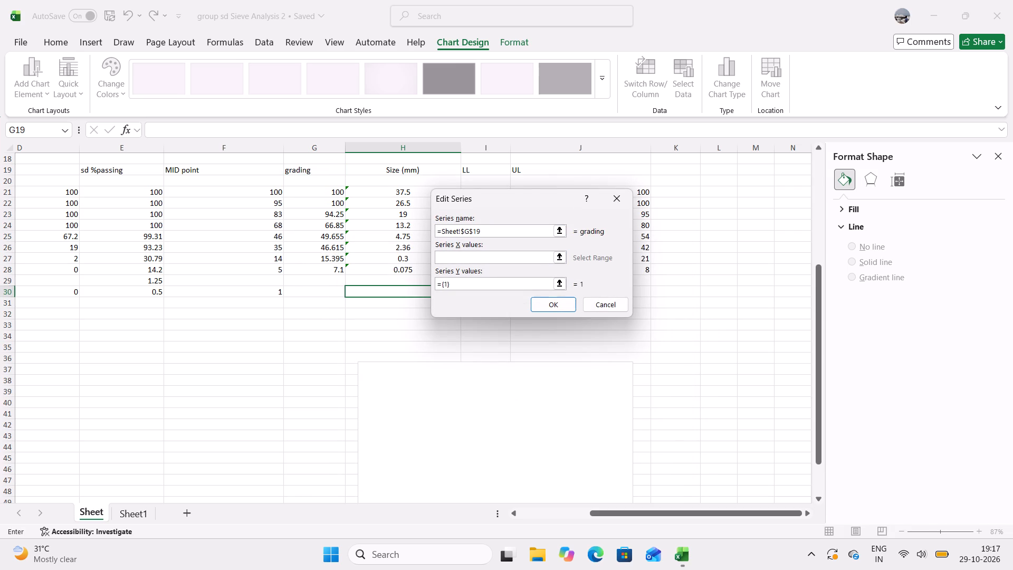
{"action": "left_click_drag", "start_coordinate": [396, 191], "coordinate": [405, 264]}
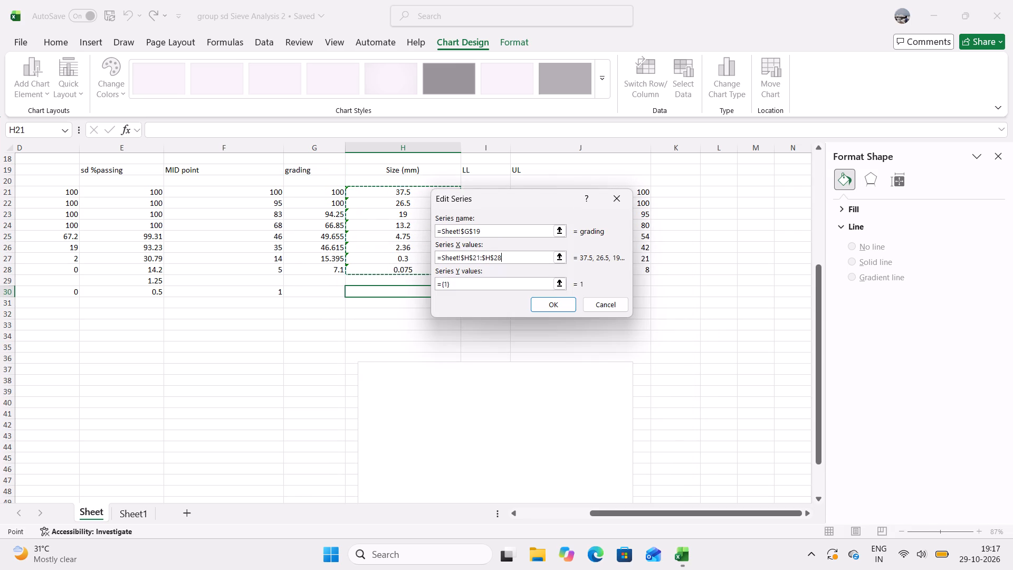
{"action": "left_click", "coordinate": [455, 281]}
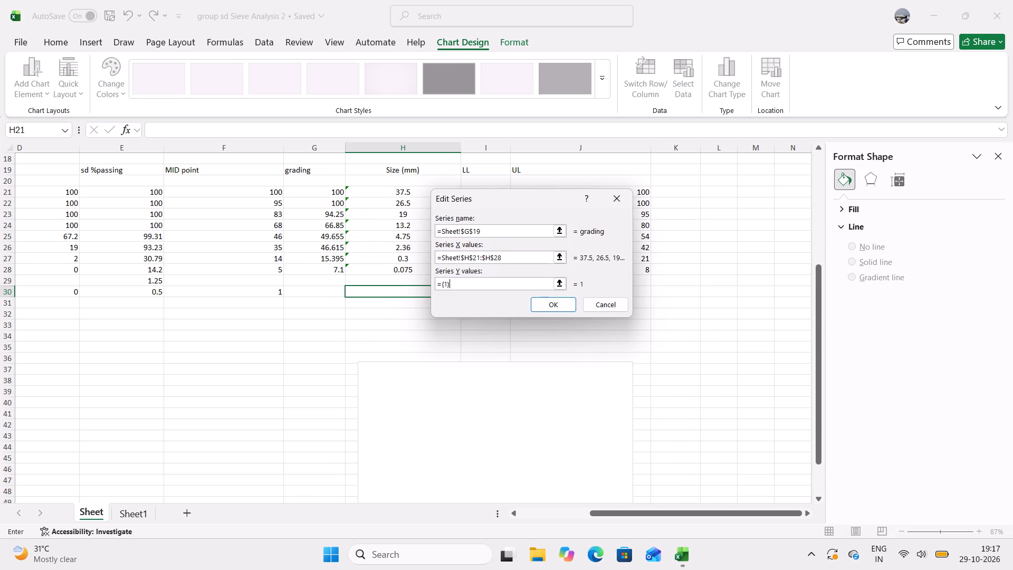
{"action": "key", "text": "BackSpace"}
{"action": "key", "text": "BackSpace"}
{"action": "key", "text": "BackSpace"}
{"action": "left_click_drag", "start_coordinate": [326, 194], "coordinate": [335, 270]}
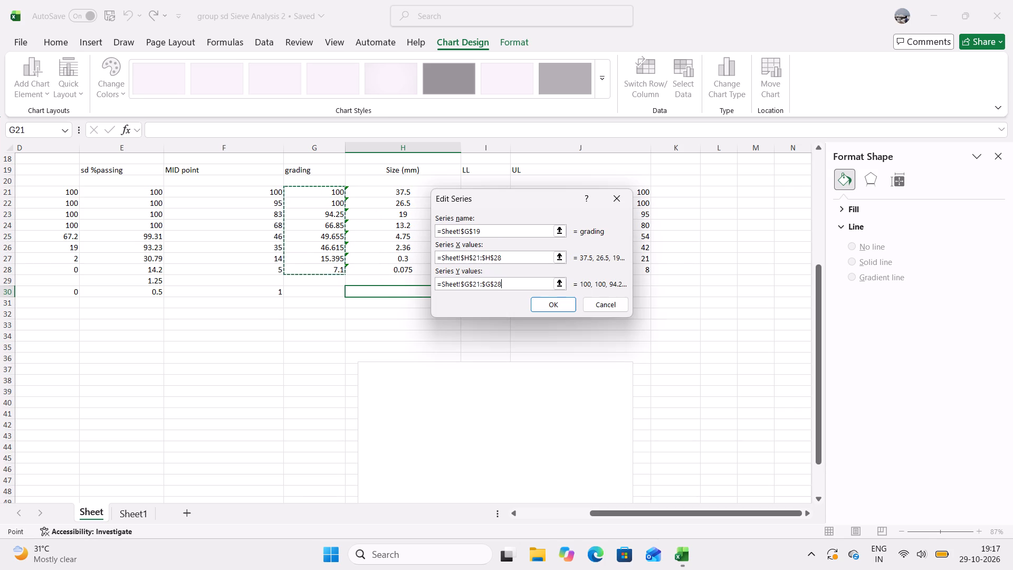
{"action": "left_click", "coordinate": [539, 300]}
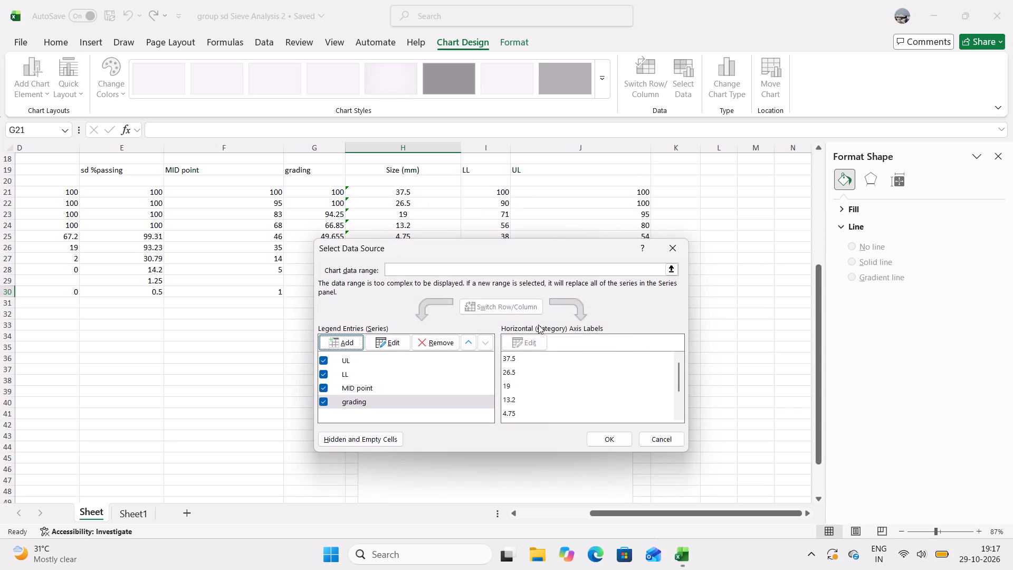
Go through the UL, LL, MID point and grading entries and apply the series to the blank chart.
{"action": "left_click", "coordinate": [435, 372]}
{"action": "left_click", "coordinate": [431, 364]}
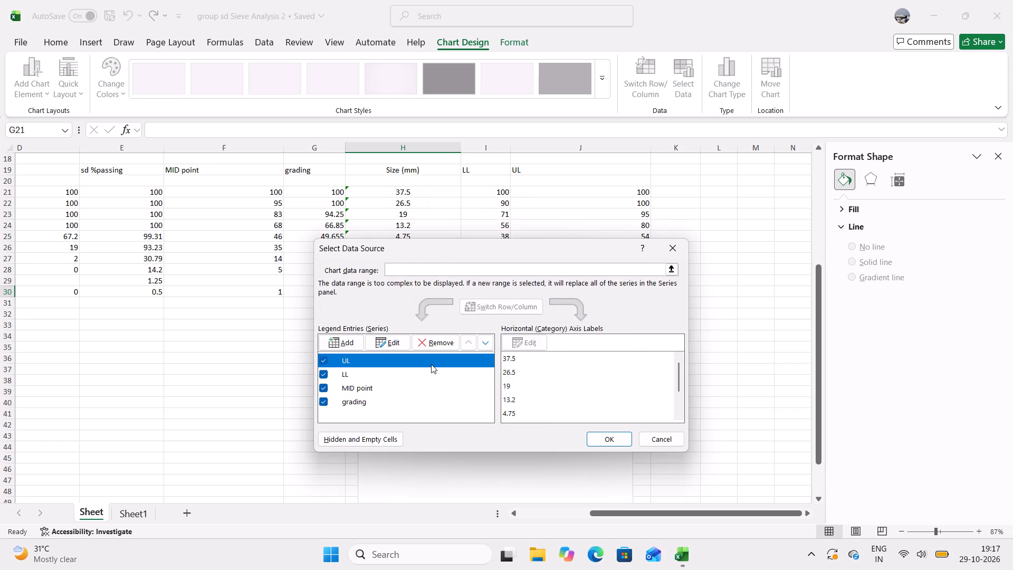
{"action": "left_click", "coordinate": [431, 381]}
{"action": "left_click", "coordinate": [434, 386]}
{"action": "left_click", "coordinate": [438, 400]}
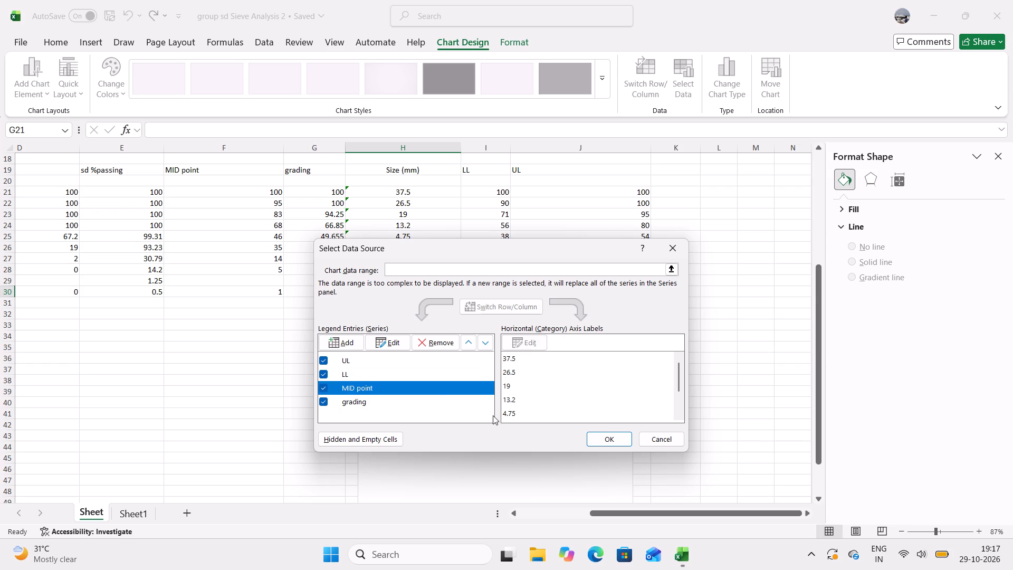
{"action": "left_click", "coordinate": [593, 432]}
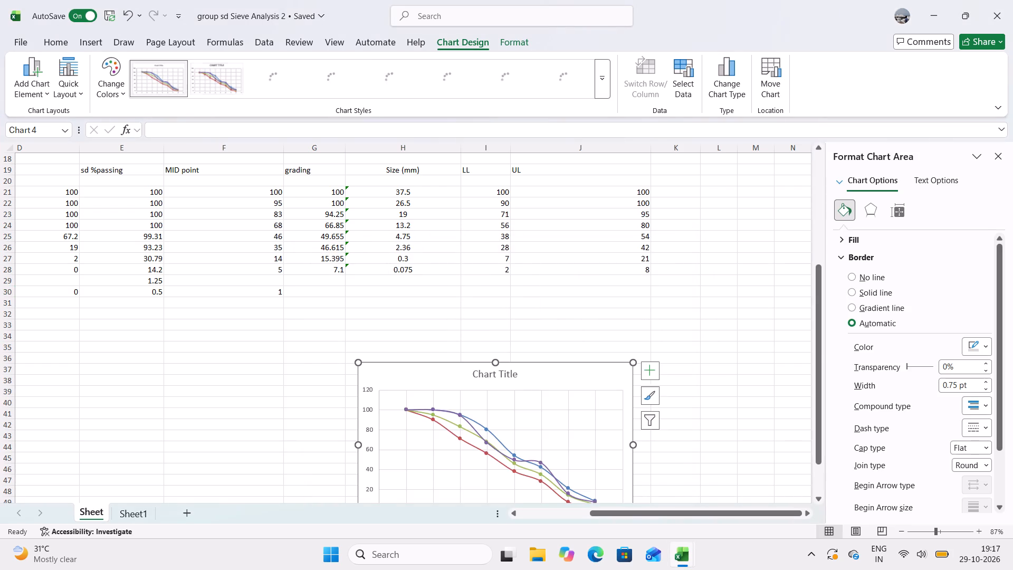
Change the chart type to Scatter with Smooth Lines and Markers, using the second layout variant, which plots two curves.
{"action": "scroll", "coordinate": [536, 413], "scroll_direction": "down", "scroll_amount": 2}
{"action": "right_click", "coordinate": [504, 385]}
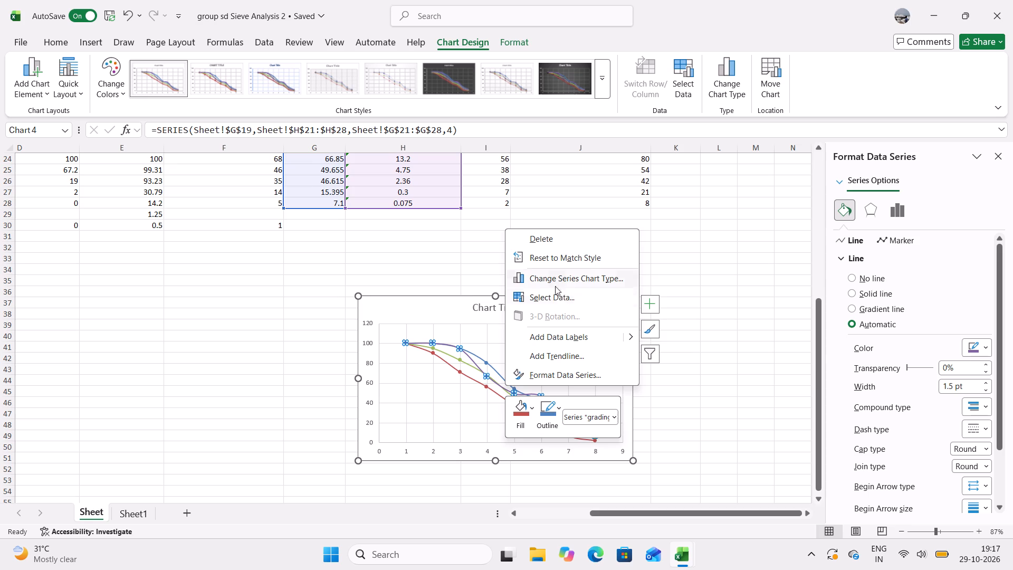
{"action": "left_click", "coordinate": [582, 281]}
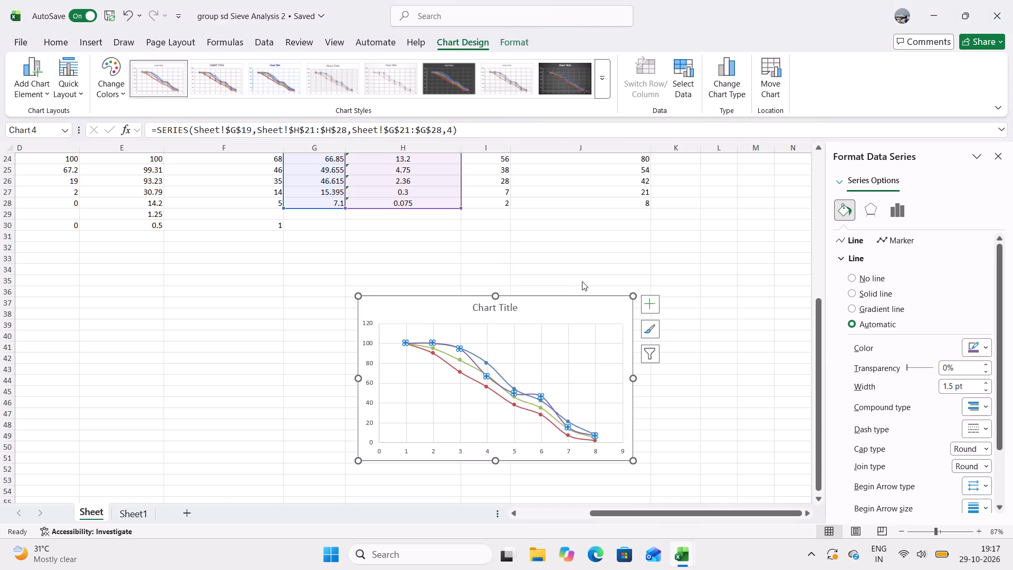
{"action": "left_click", "coordinate": [336, 269]}
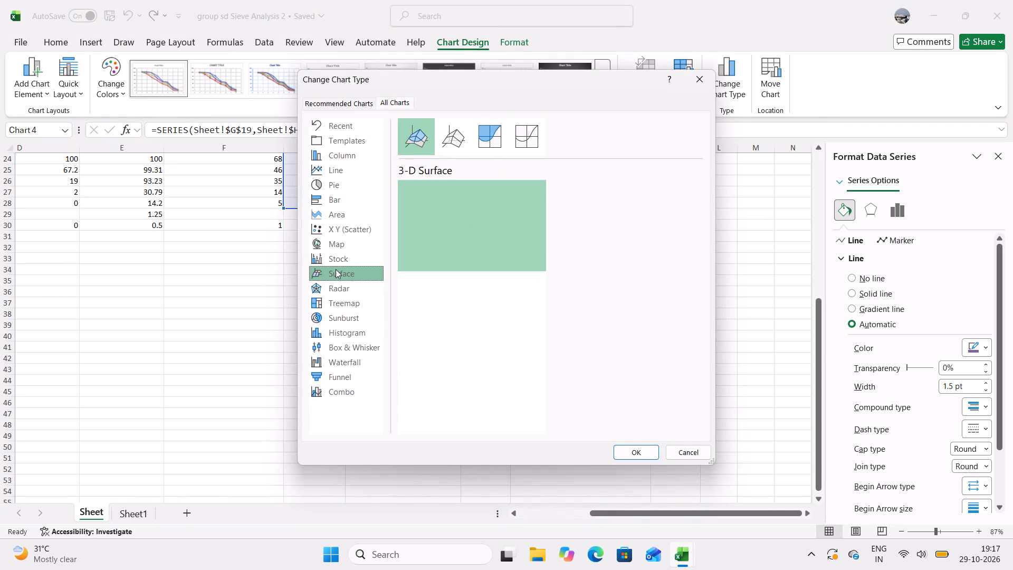
{"action": "left_click", "coordinate": [360, 174]}
{"action": "left_click", "coordinate": [370, 158]}
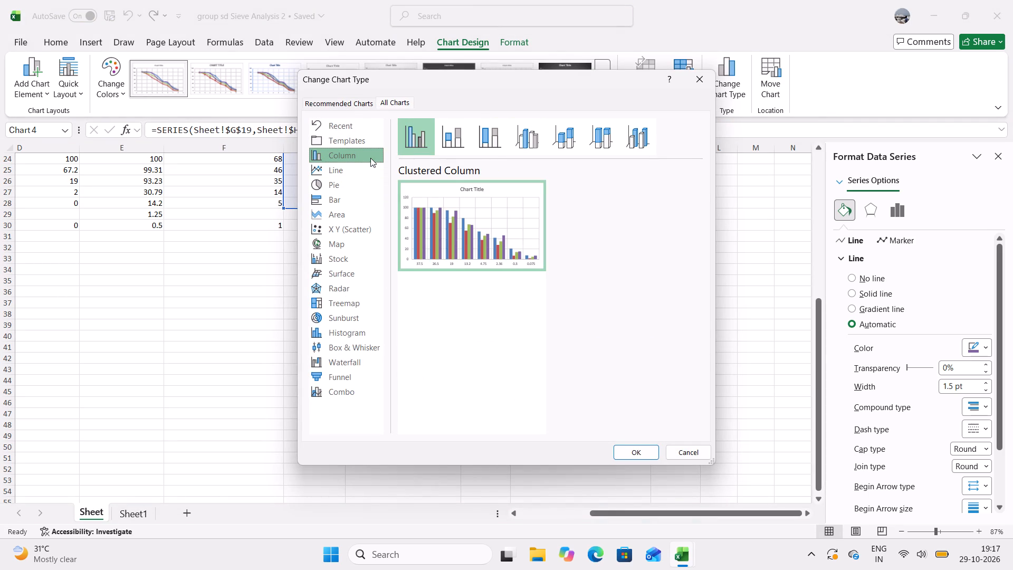
{"action": "left_click", "coordinate": [345, 232]}
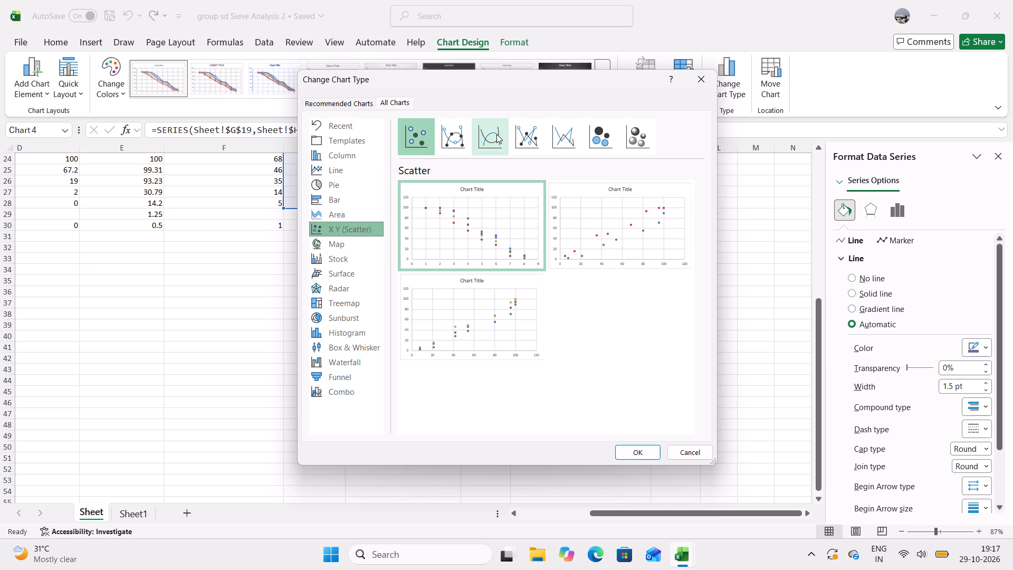
{"action": "left_click", "coordinate": [495, 134]}
{"action": "left_click", "coordinate": [458, 138]}
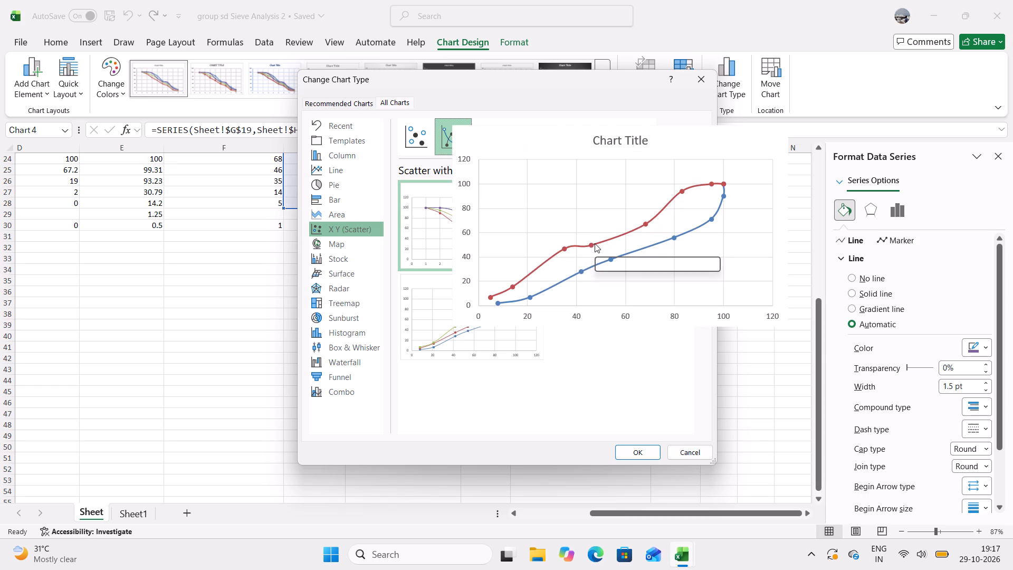
{"action": "left_click", "coordinate": [595, 243]}
{"action": "left_click", "coordinate": [621, 445]}
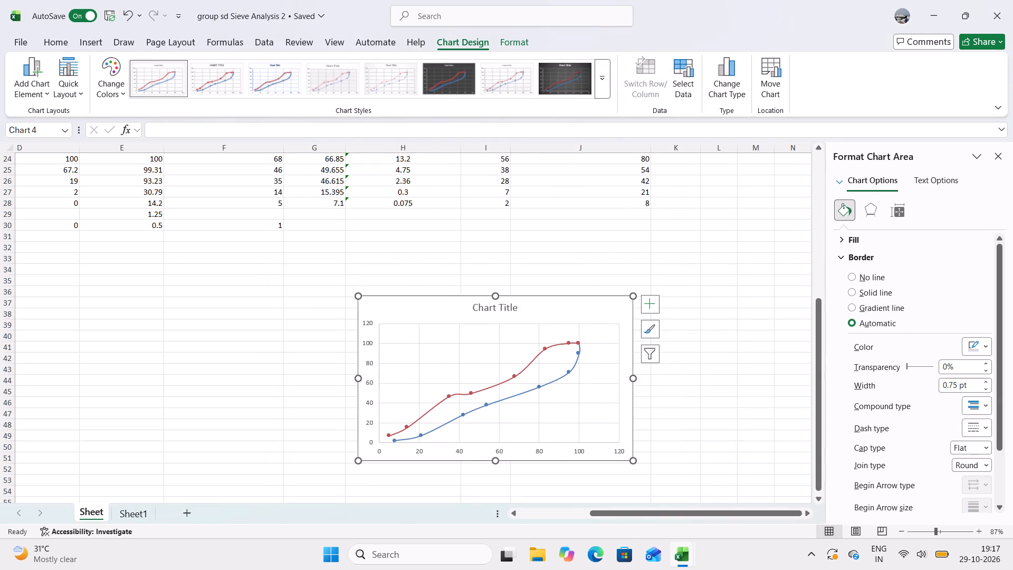
Look through the scatter subtypes and other chart categories, such as area, stock and pie, as alternatives for the two-curve chart.
{"action": "right_click", "coordinate": [519, 388]}
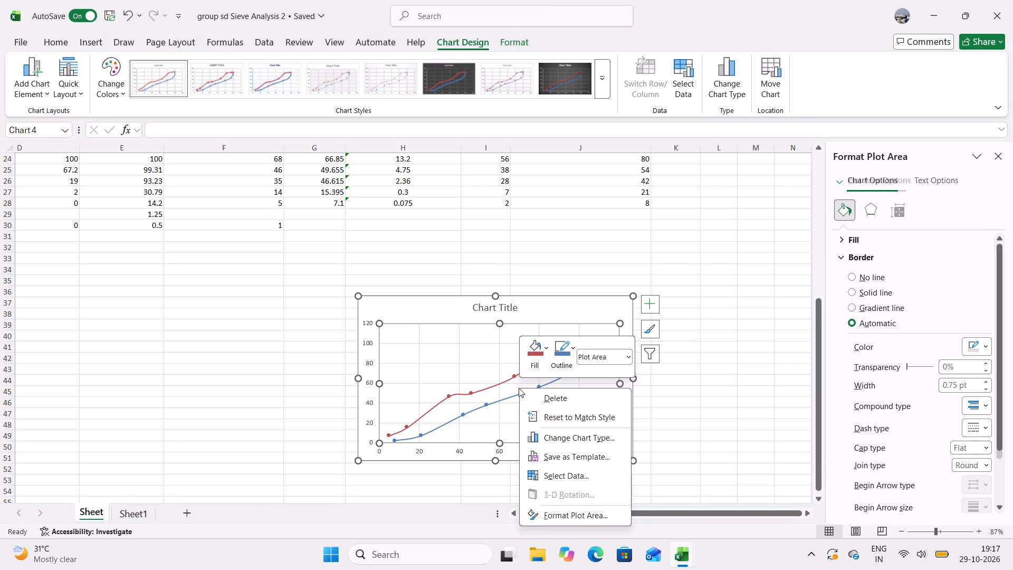
{"action": "left_click", "coordinate": [549, 432]}
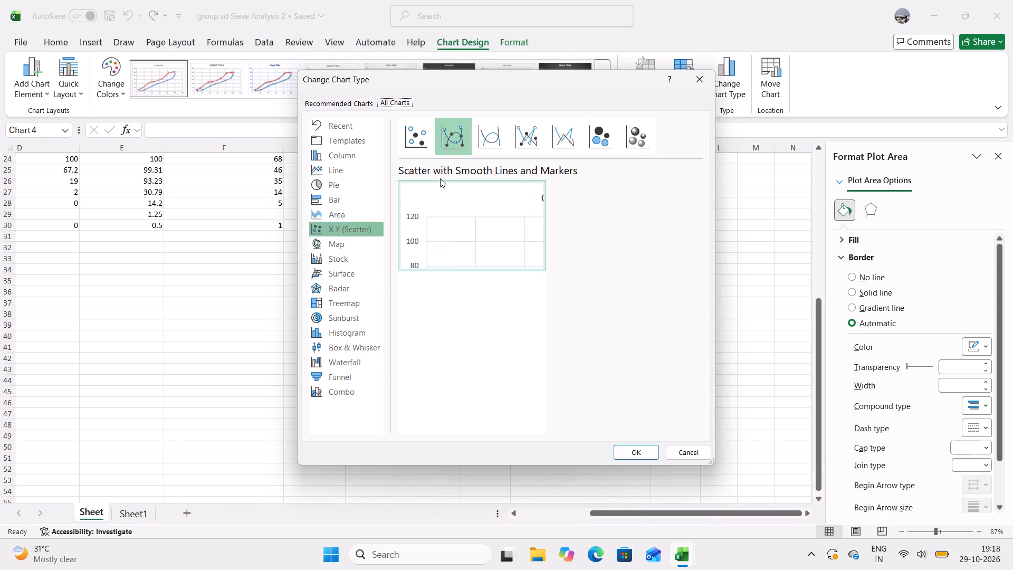
{"action": "left_click", "coordinate": [496, 141]}
{"action": "left_click", "coordinate": [443, 141]}
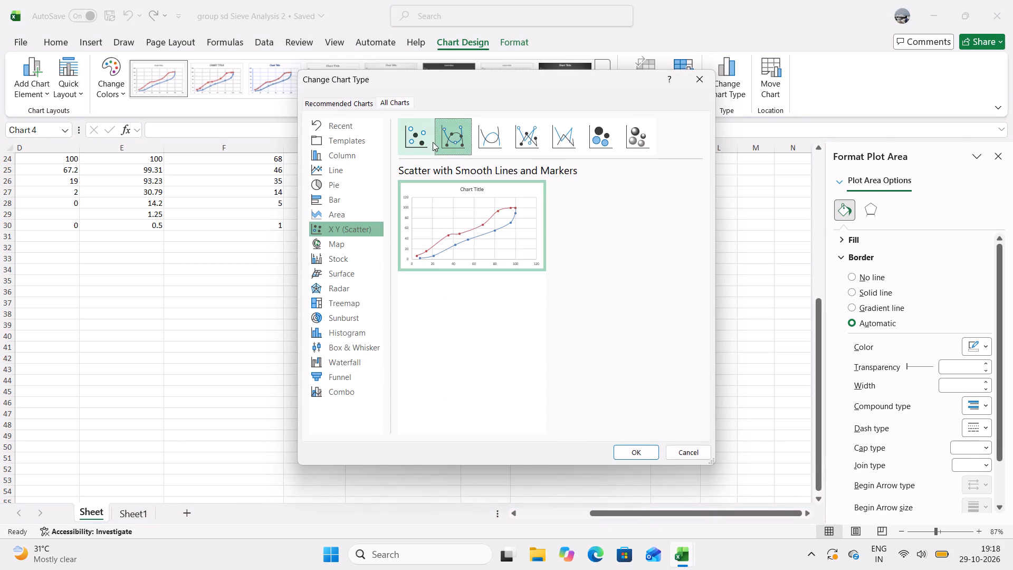
{"action": "left_click", "coordinate": [424, 144]}
{"action": "left_click", "coordinate": [368, 249]}
{"action": "left_click", "coordinate": [355, 230]}
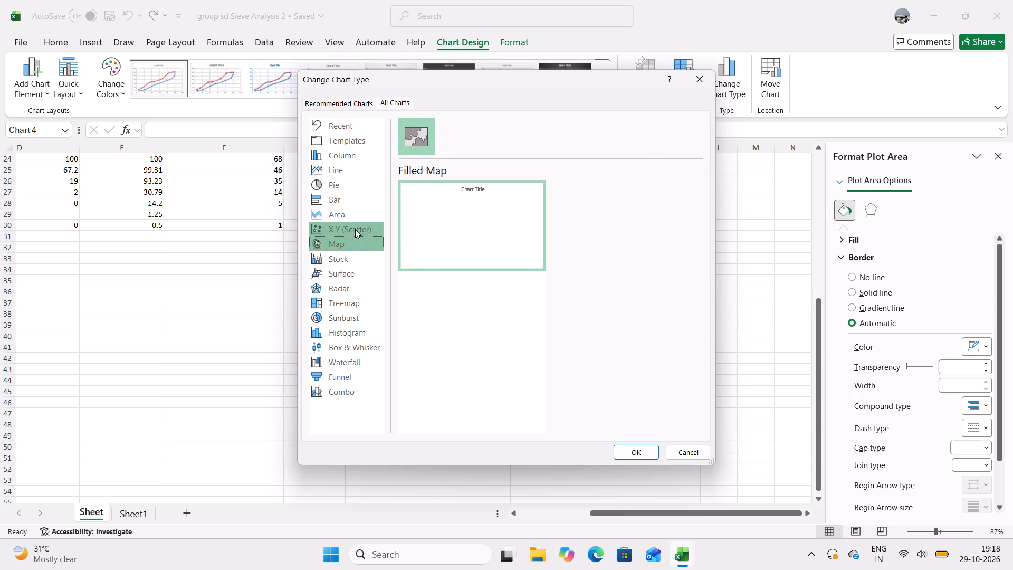
{"action": "left_click", "coordinate": [442, 138]}
{"action": "left_click", "coordinate": [485, 139]}
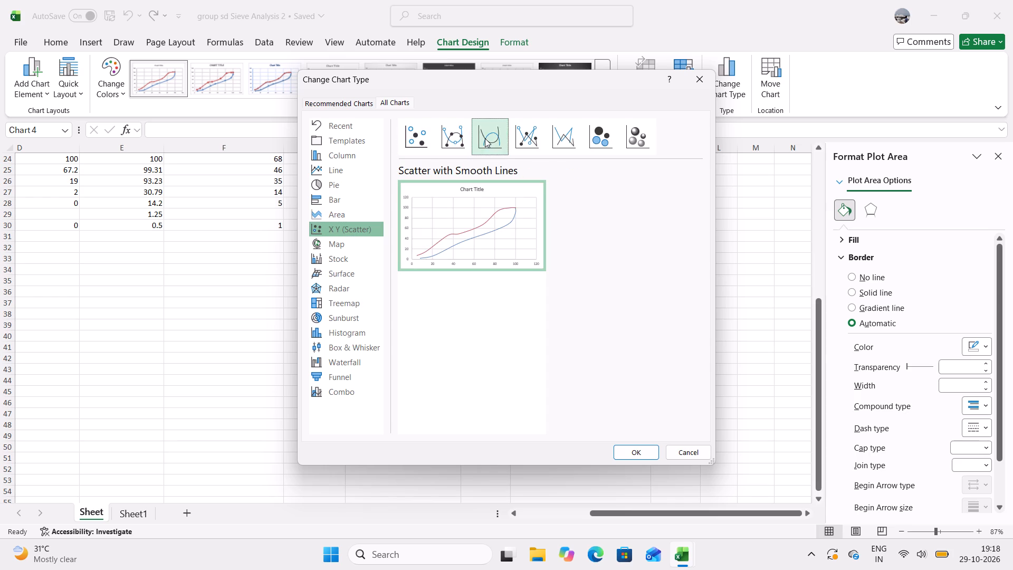
{"action": "left_click", "coordinate": [520, 138]}
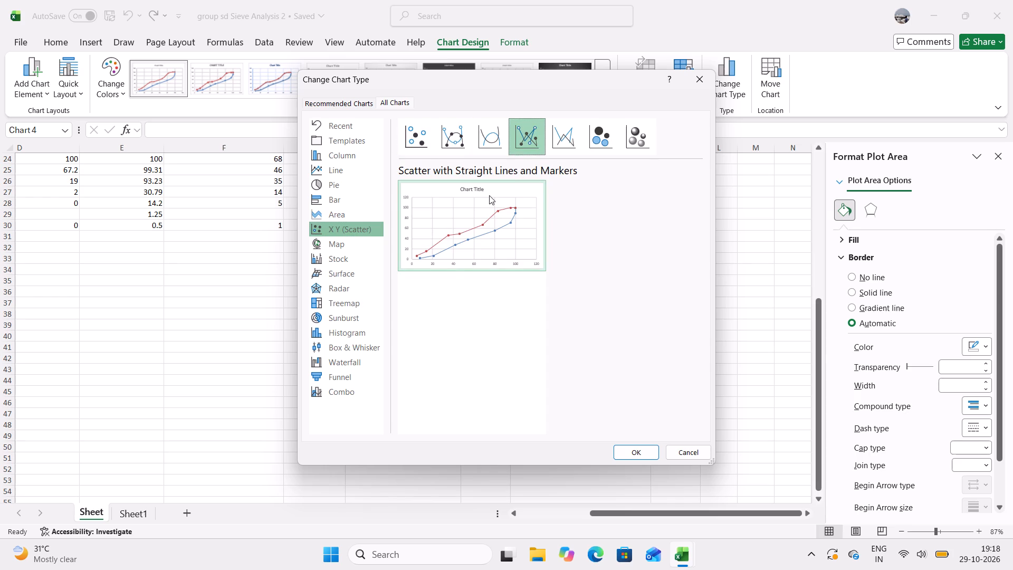
{"action": "left_click", "coordinate": [236, 292]}
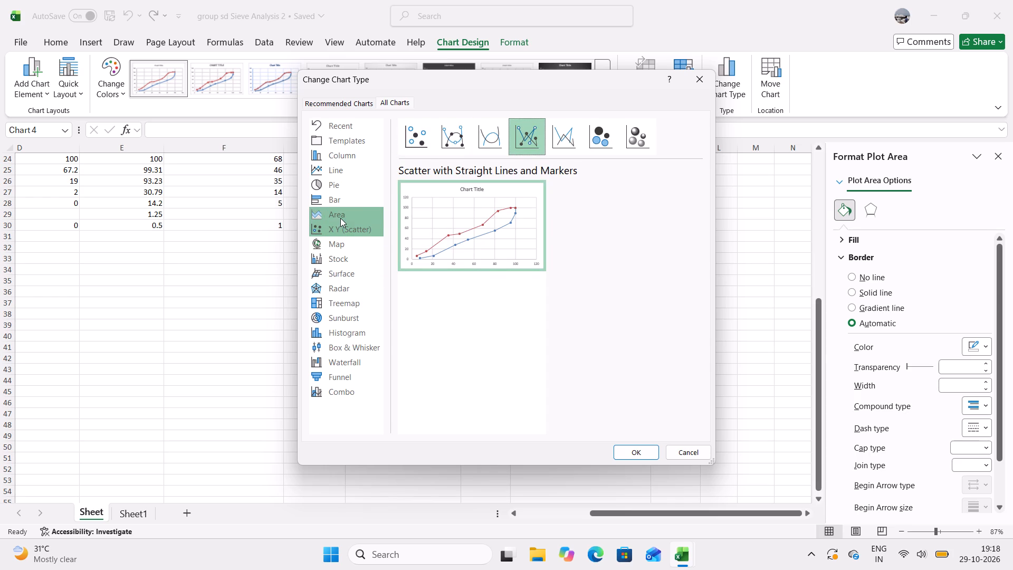
{"action": "left_click", "coordinate": [342, 211]}
{"action": "left_click", "coordinate": [353, 262]}
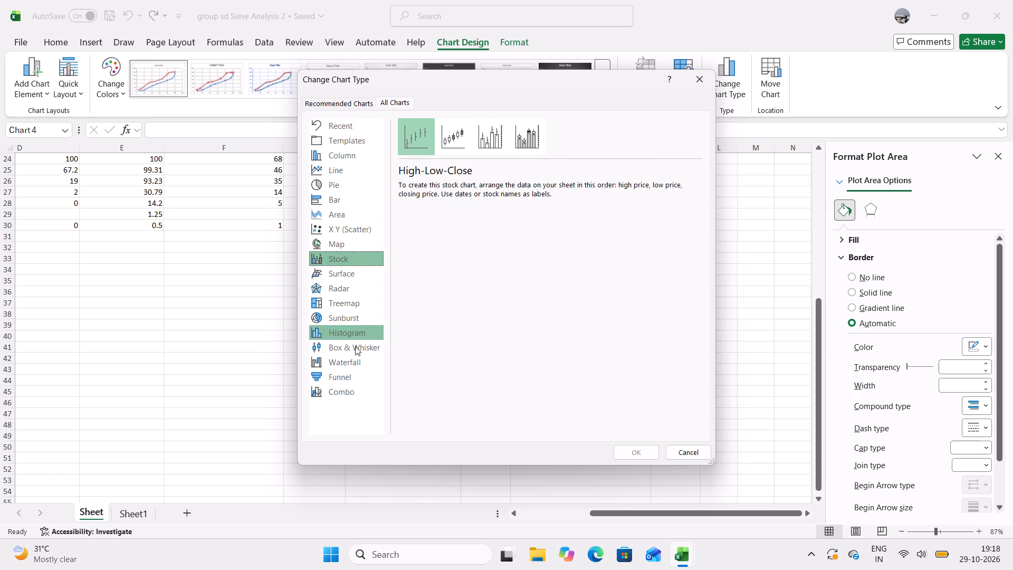
{"action": "left_click", "coordinate": [355, 346]}
{"action": "left_click", "coordinate": [341, 398]}
{"action": "left_click", "coordinate": [347, 299]}
{"action": "left_click", "coordinate": [342, 184]}
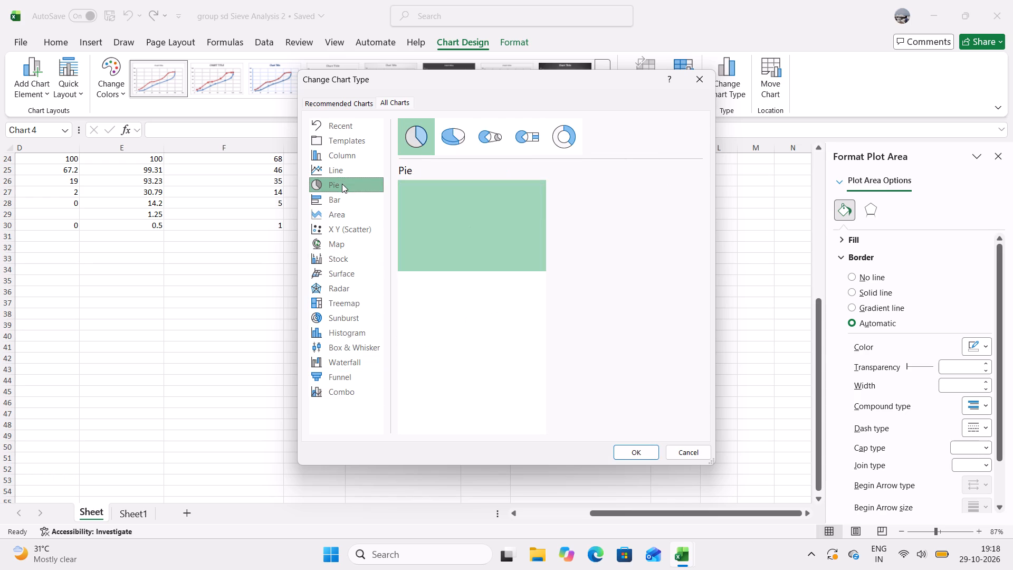
{"action": "left_click", "coordinate": [336, 149]}
{"action": "left_click", "coordinate": [713, 82]}
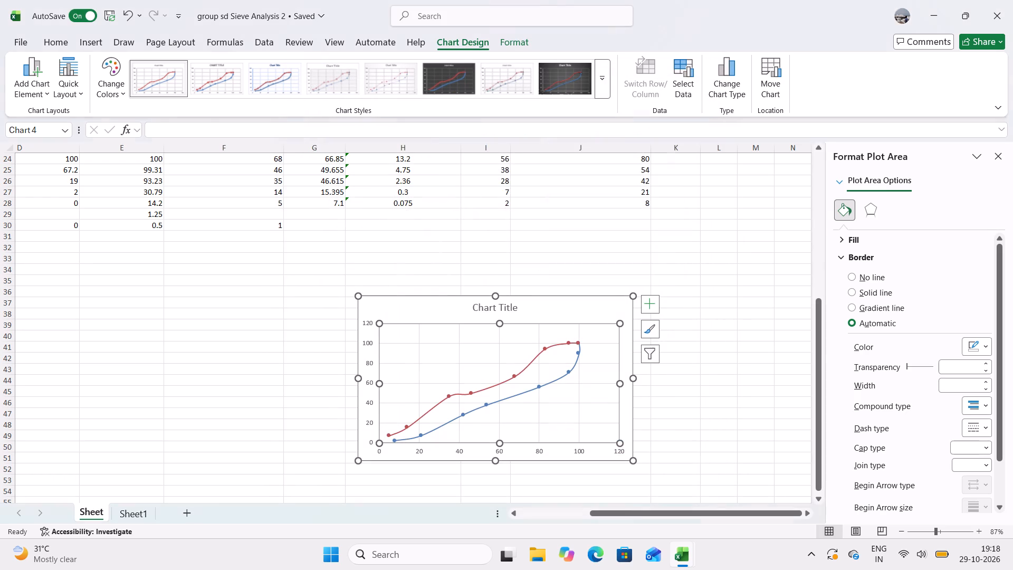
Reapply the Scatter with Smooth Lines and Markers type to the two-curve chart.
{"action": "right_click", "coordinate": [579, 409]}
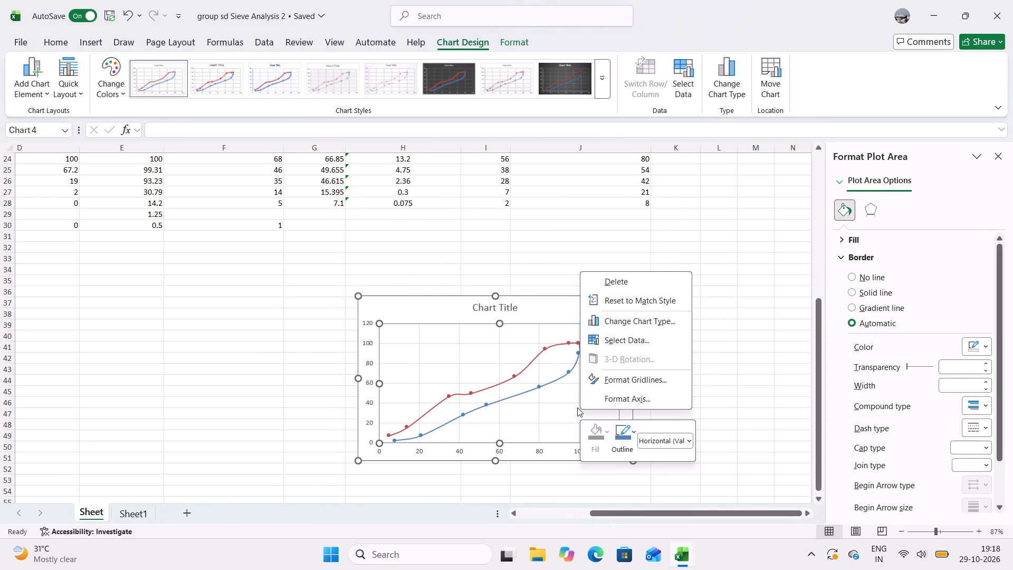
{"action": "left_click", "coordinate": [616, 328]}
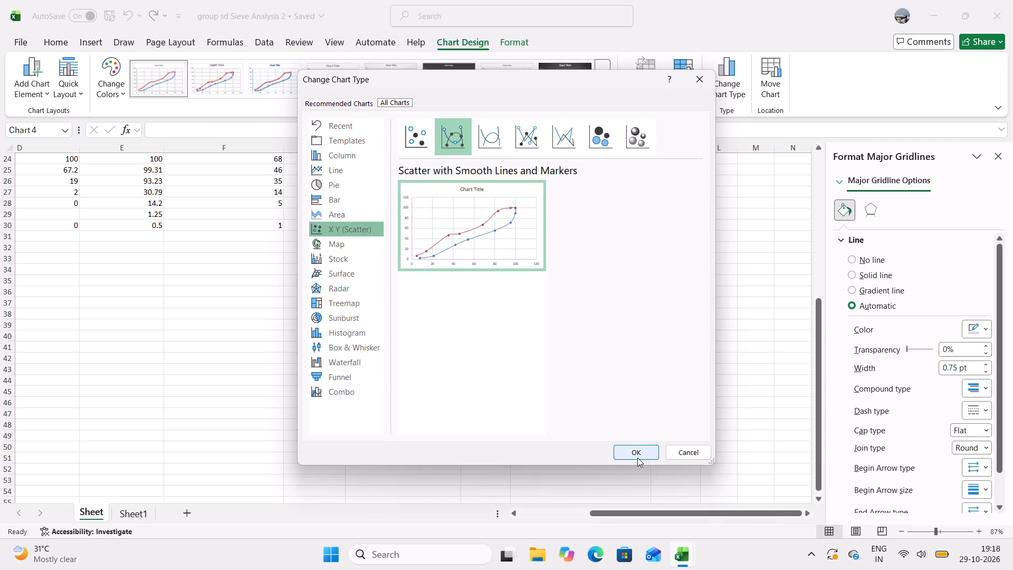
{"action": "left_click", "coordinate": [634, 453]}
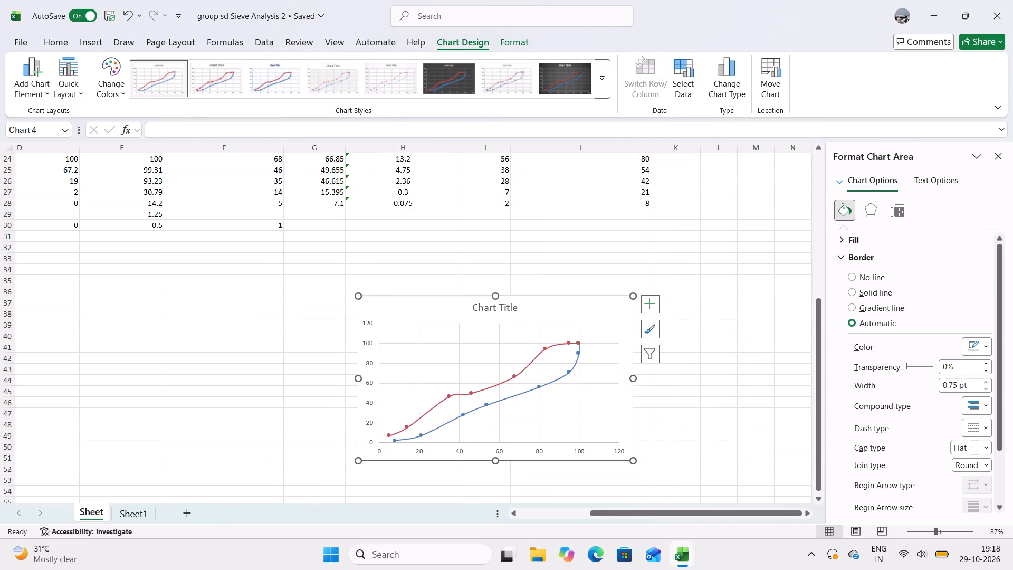
Examine the chart's style options and its series filter with the LL and grading entries.
{"action": "left_click", "coordinate": [522, 366]}
{"action": "left_click", "coordinate": [522, 366]}
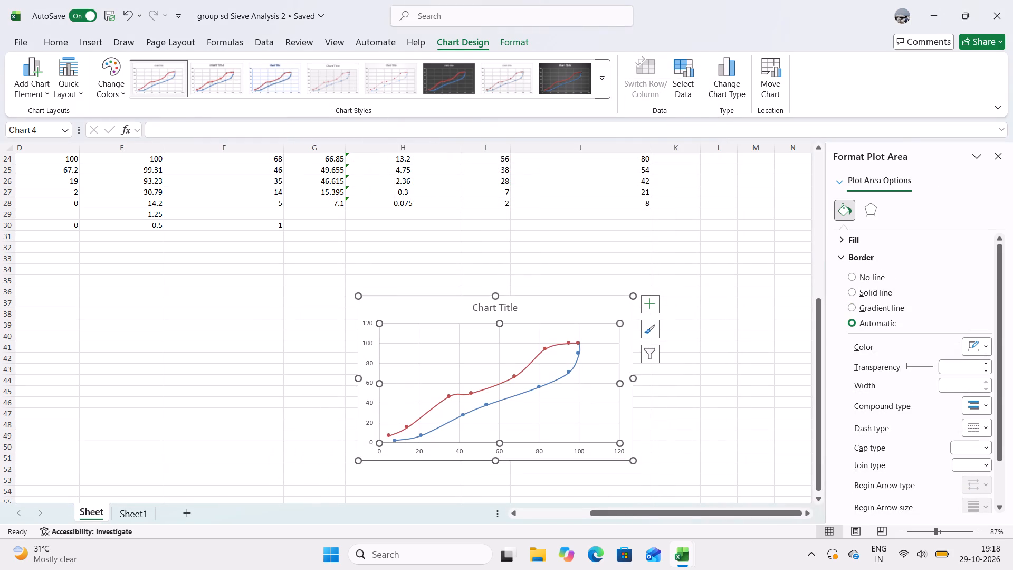
{"action": "left_click", "coordinate": [645, 332]}
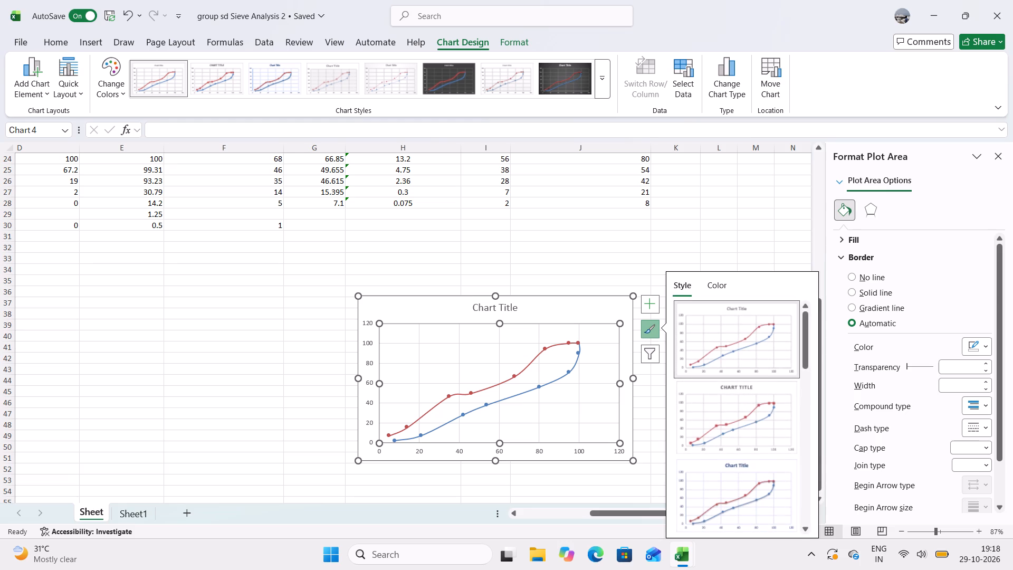
{"action": "left_click", "coordinate": [646, 367]}
{"action": "left_click", "coordinate": [623, 358]}
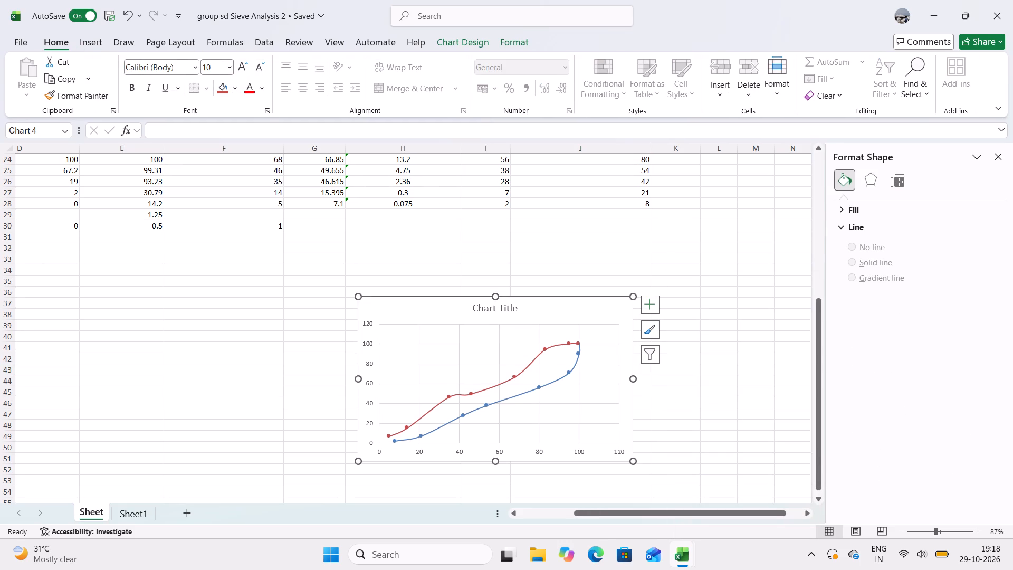
{"action": "left_click", "coordinate": [650, 358]}
{"action": "left_click", "coordinate": [705, 311]}
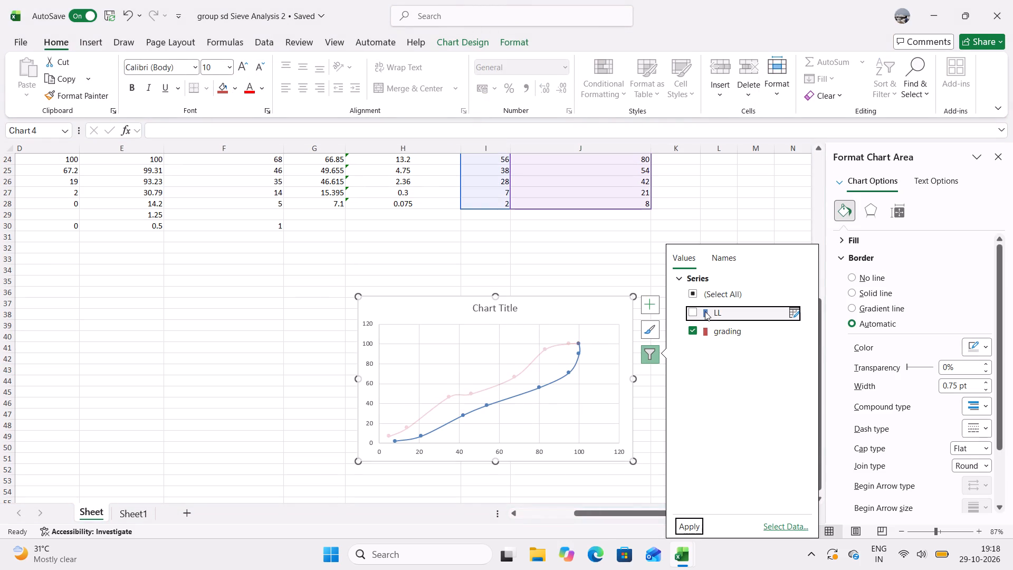
{"action": "left_click", "coordinate": [766, 338]}
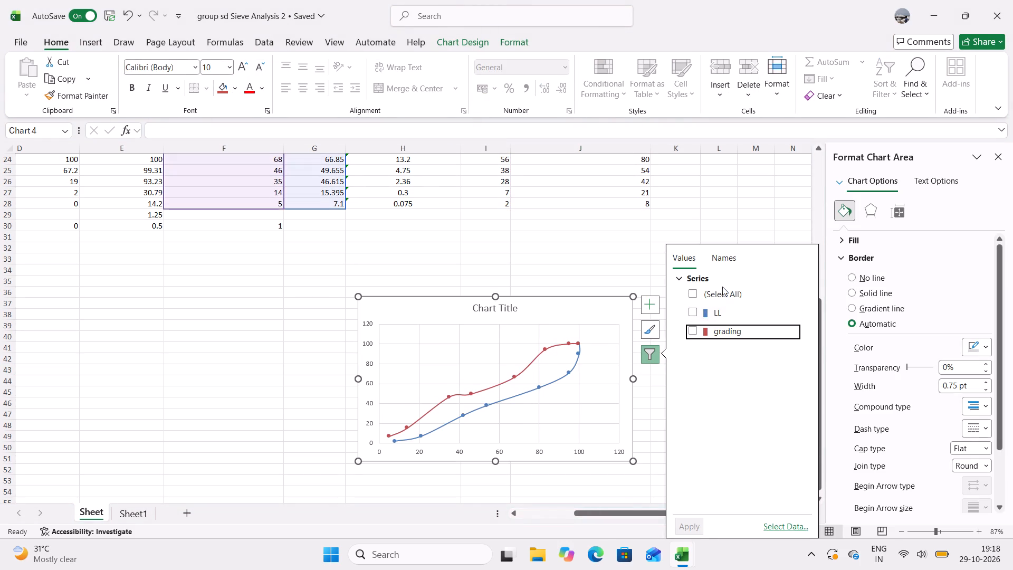
{"action": "left_click", "coordinate": [678, 279]}
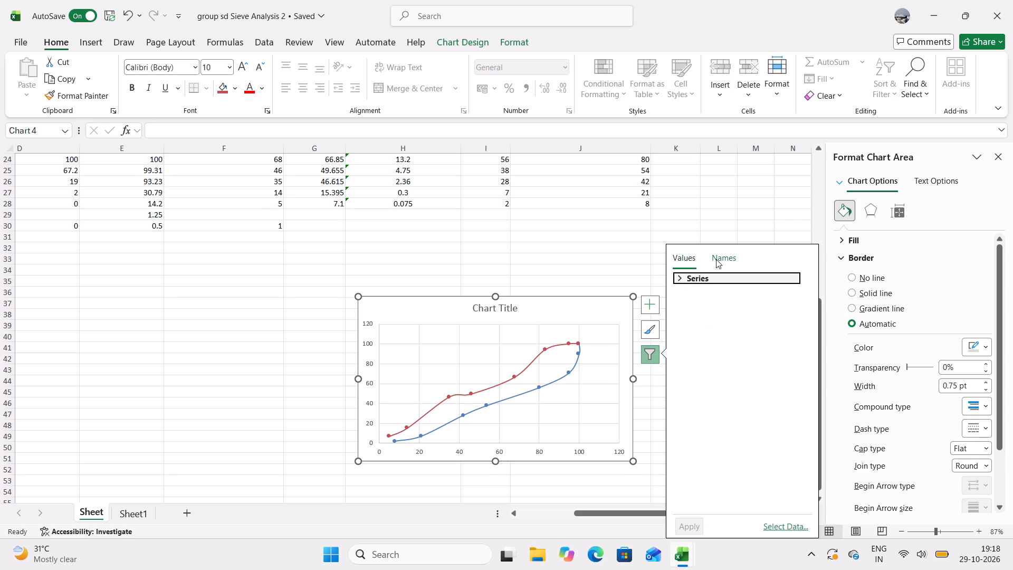
{"action": "left_click", "coordinate": [716, 259]}
{"action": "scroll", "coordinate": [624, 326], "scroll_direction": "up", "scroll_amount": 3}
{"action": "scroll", "coordinate": [624, 326], "scroll_direction": "down", "scroll_amount": 3}
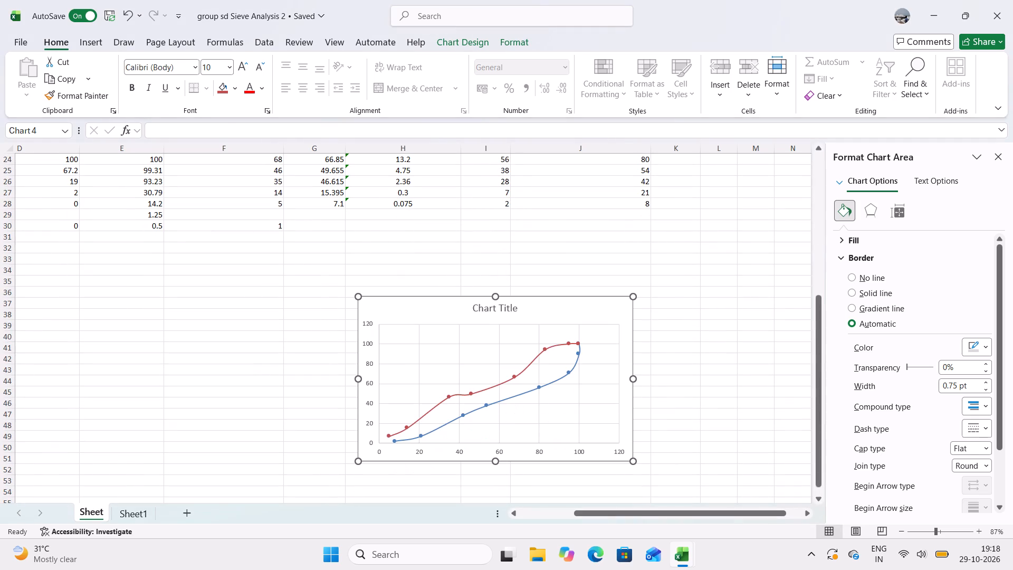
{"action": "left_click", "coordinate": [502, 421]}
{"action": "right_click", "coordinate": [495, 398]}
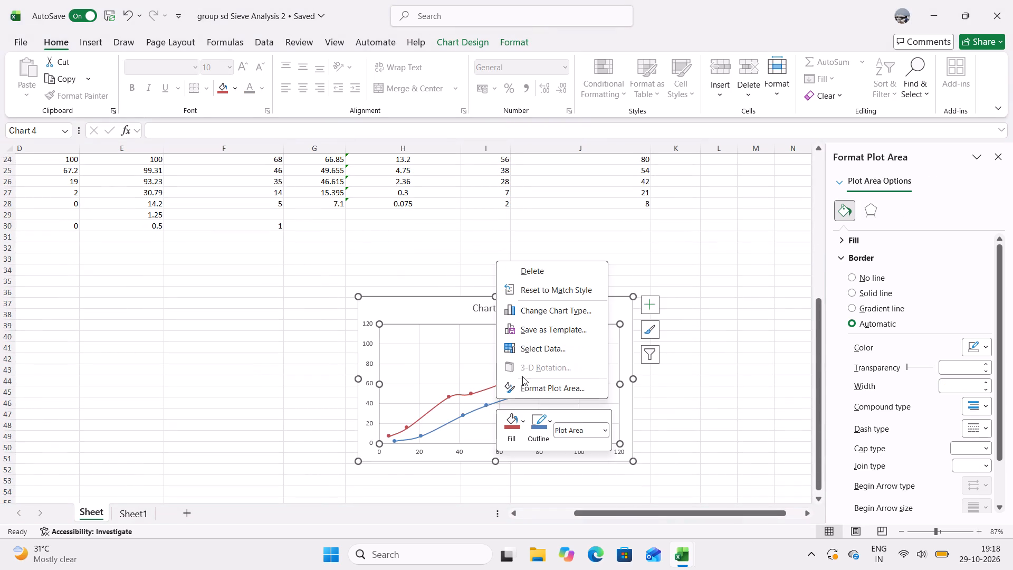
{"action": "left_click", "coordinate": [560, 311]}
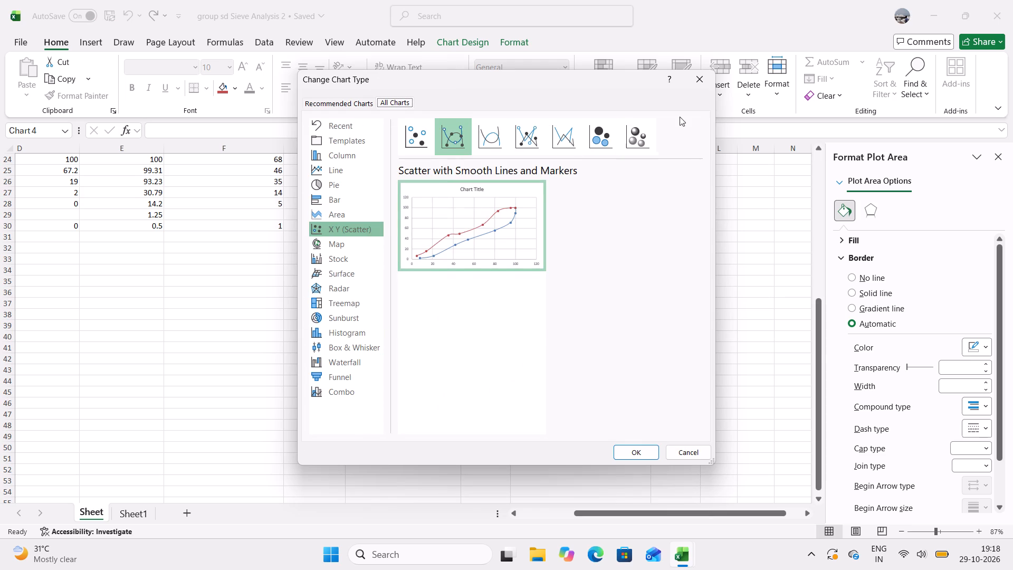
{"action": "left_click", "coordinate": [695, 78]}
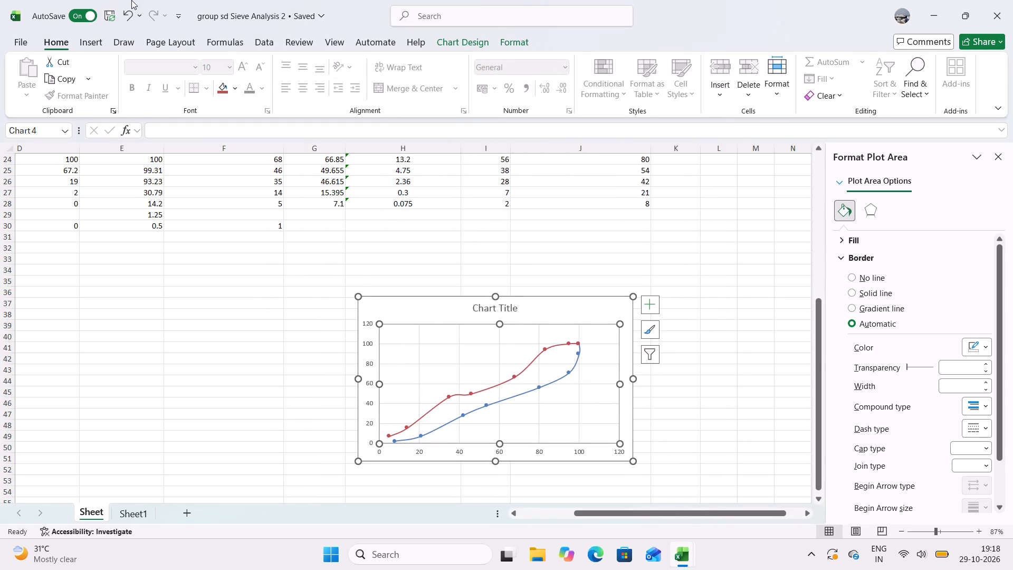
Undo the recent chart type changes to bring back the version with all four series.
{"action": "left_click", "coordinate": [127, 7]}
{"action": "left_click", "coordinate": [127, 7]}
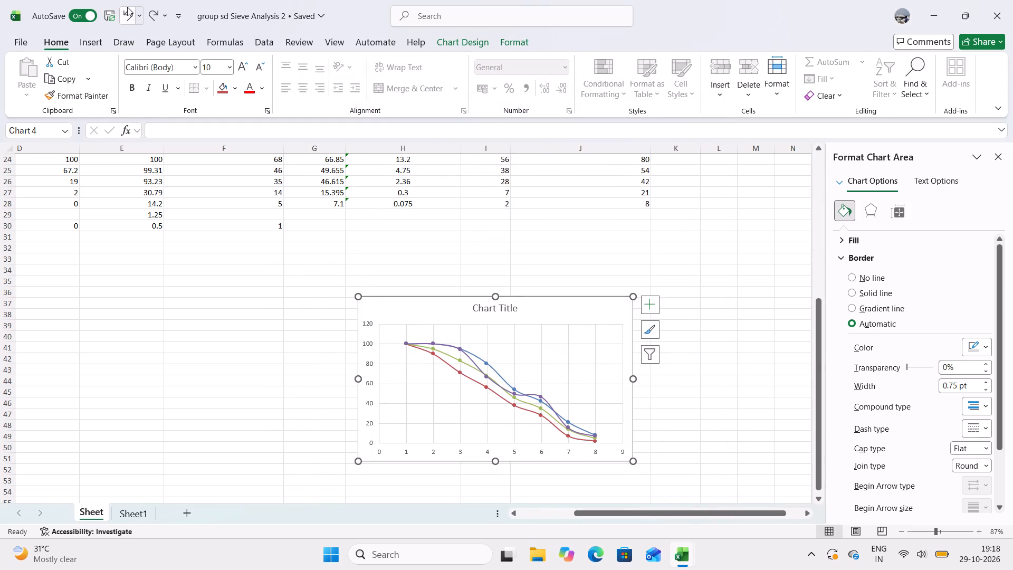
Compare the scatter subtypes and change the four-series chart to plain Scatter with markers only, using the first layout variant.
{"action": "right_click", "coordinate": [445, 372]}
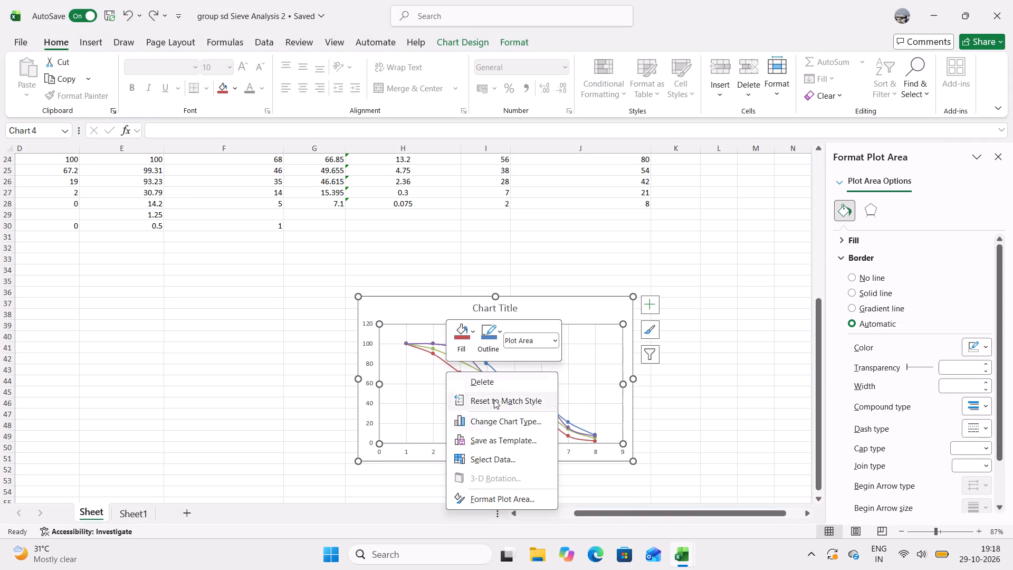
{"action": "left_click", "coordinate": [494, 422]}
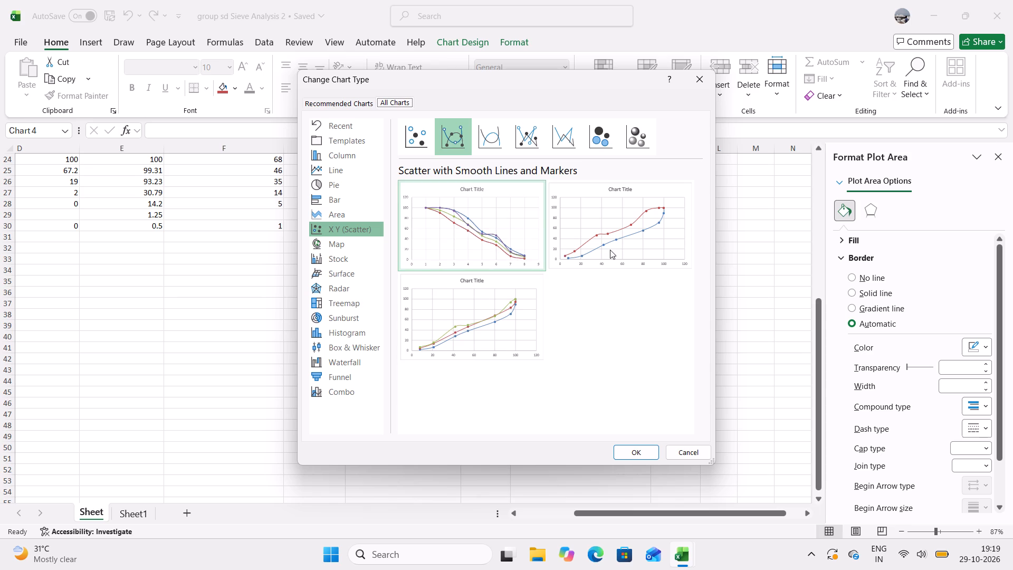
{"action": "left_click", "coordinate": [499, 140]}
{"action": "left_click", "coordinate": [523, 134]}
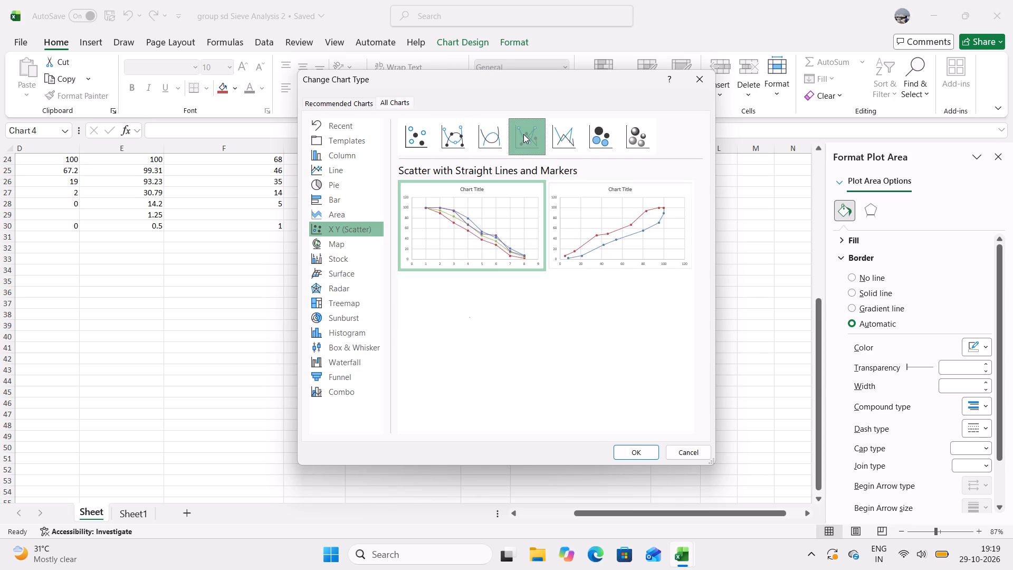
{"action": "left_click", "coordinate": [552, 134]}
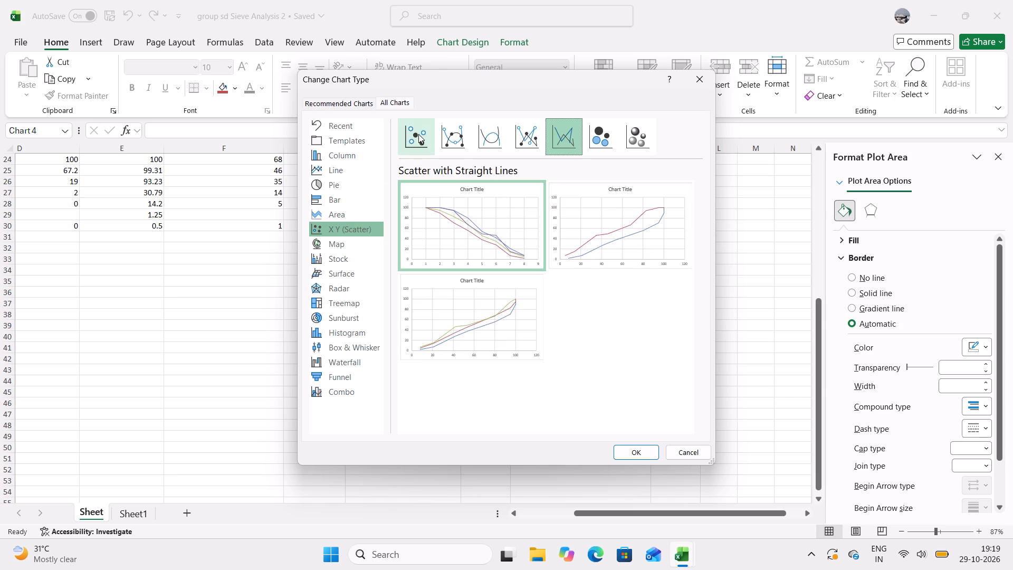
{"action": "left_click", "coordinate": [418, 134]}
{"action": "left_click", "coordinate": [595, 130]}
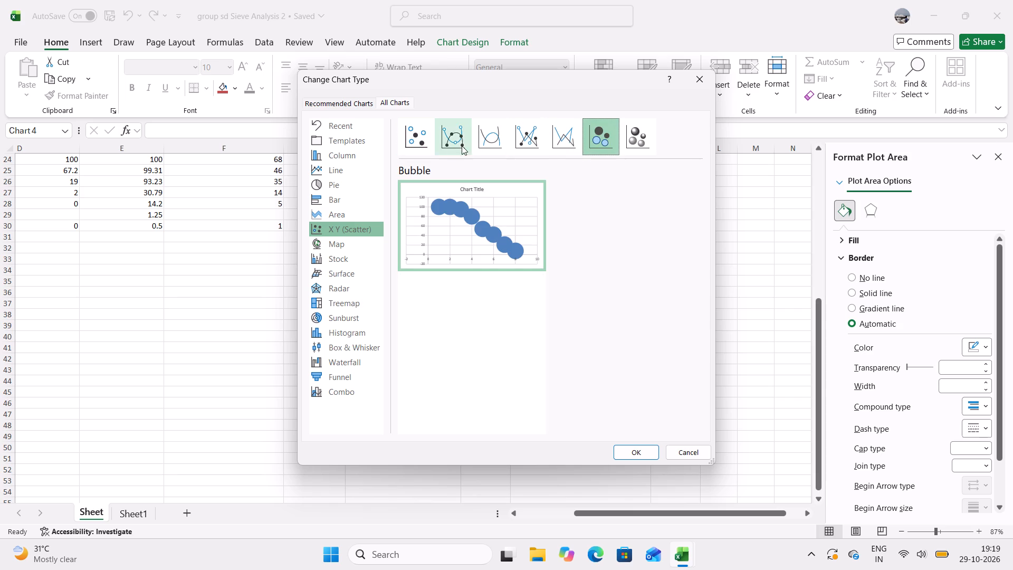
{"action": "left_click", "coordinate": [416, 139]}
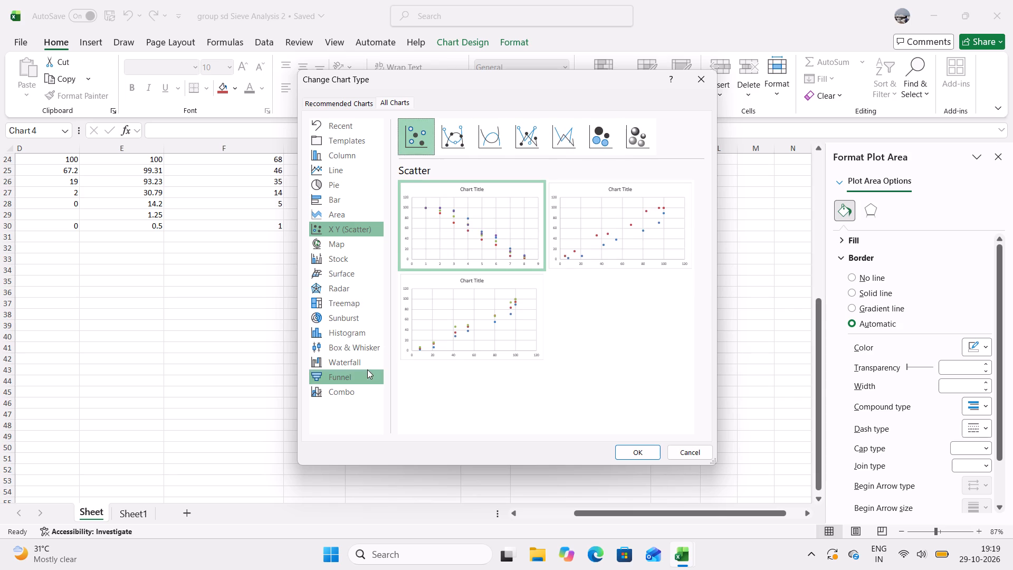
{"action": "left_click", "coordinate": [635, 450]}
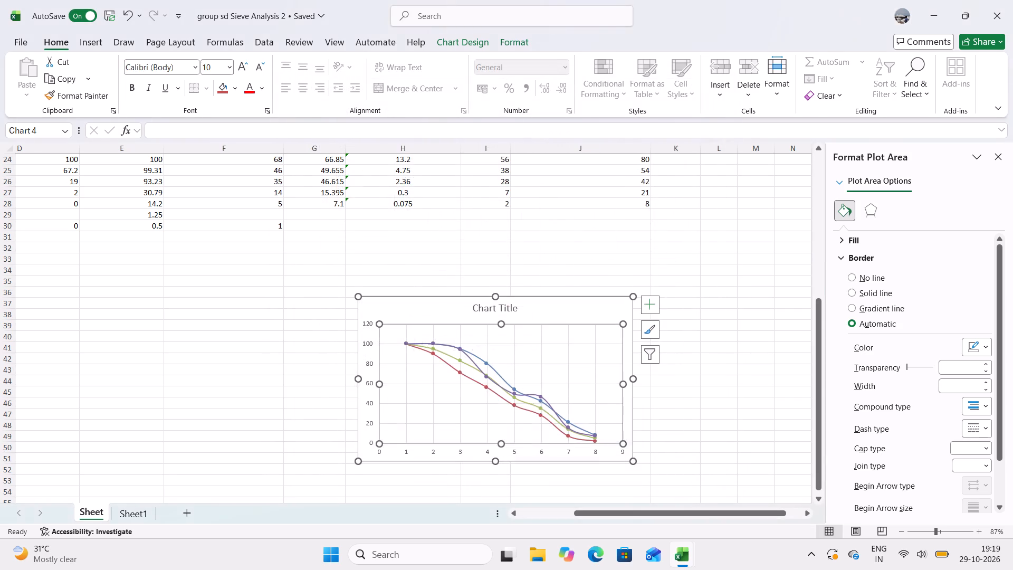
Change the four-series chart to Scatter with Smooth Lines and Markers, using the first layout variant.
{"action": "right_click", "coordinate": [431, 373]}
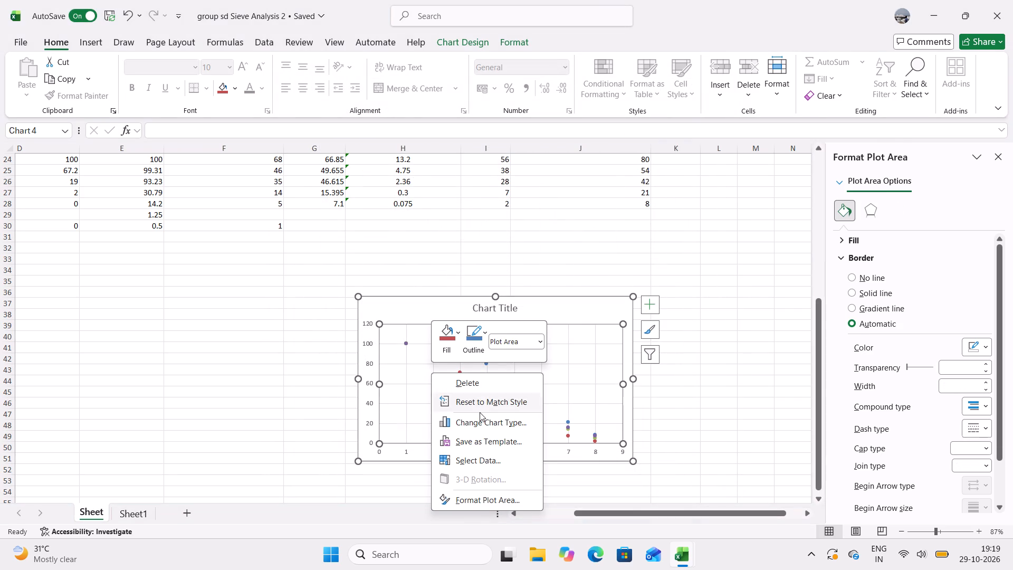
{"action": "left_click", "coordinate": [487, 427]}
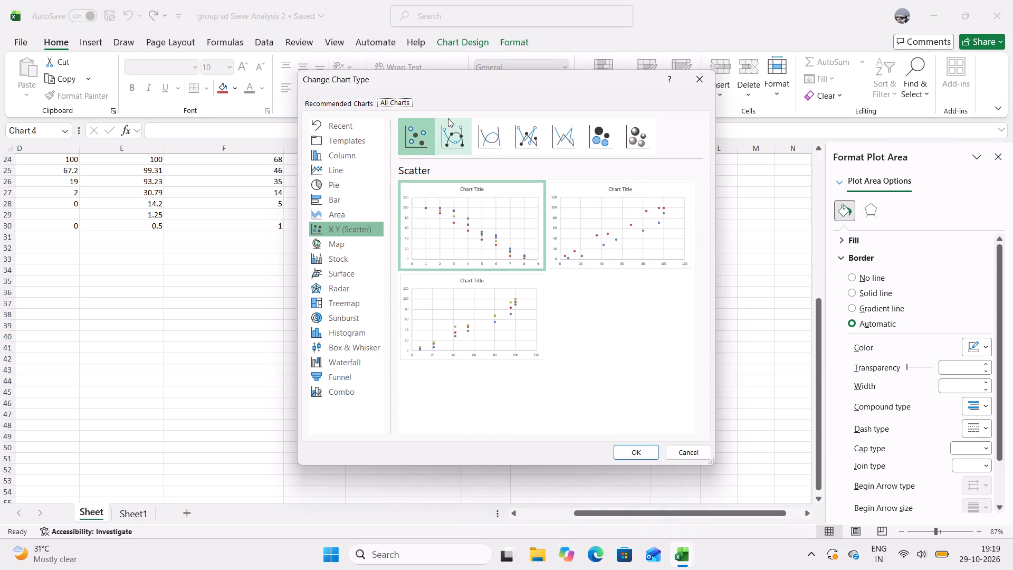
{"action": "left_click", "coordinate": [455, 148]}
{"action": "left_click", "coordinate": [513, 231]}
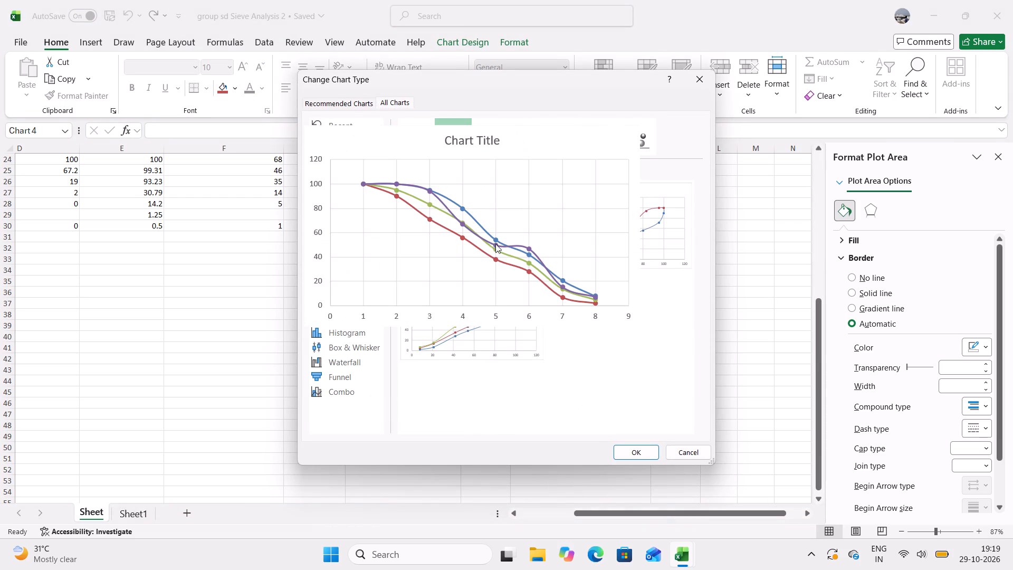
{"action": "left_click", "coordinate": [461, 256]}
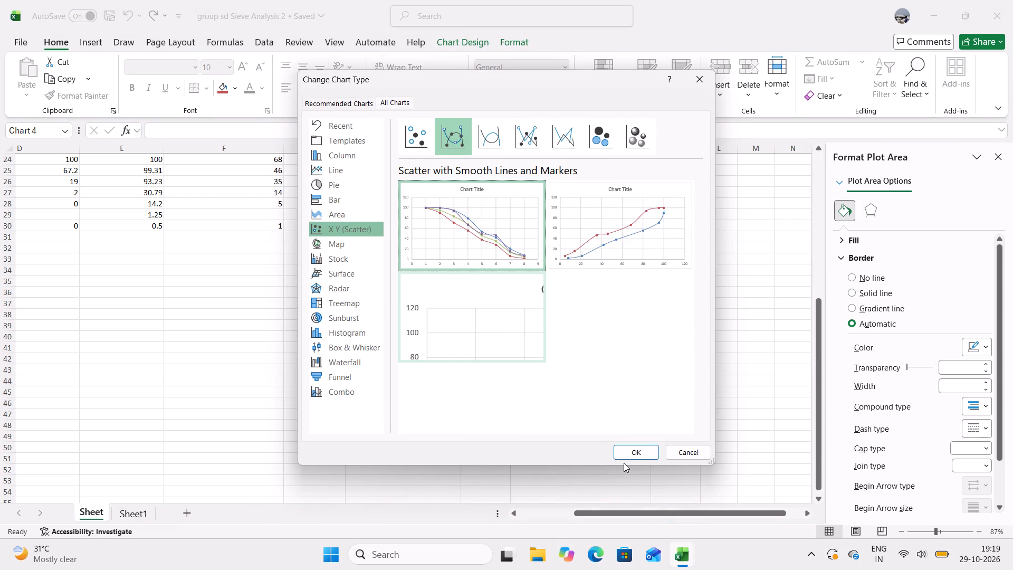
{"action": "left_click", "coordinate": [627, 455]}
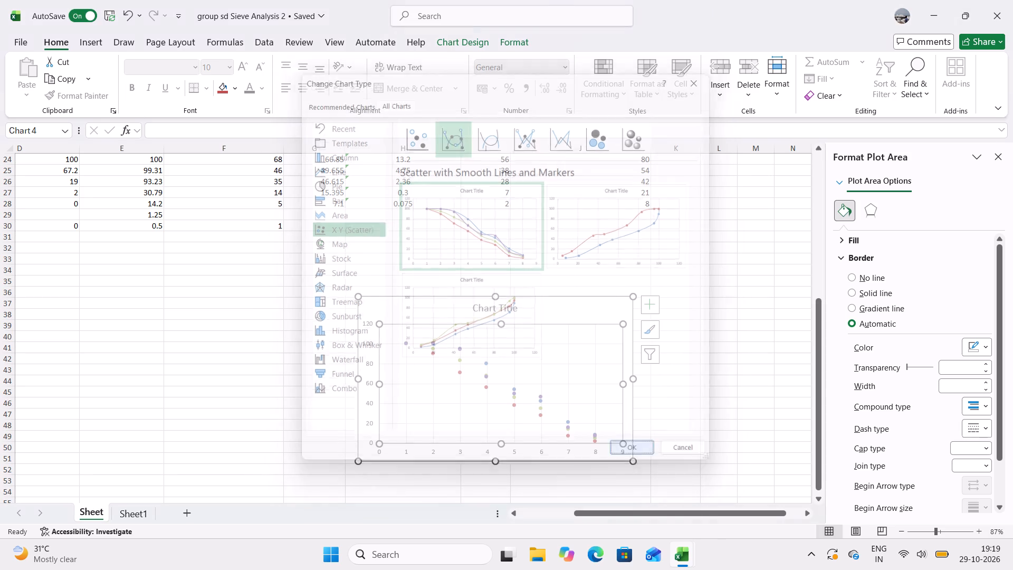
Set the chart's horizontal axis to a base 10 logarithmic scale with values in reverse order.
{"action": "left_click", "coordinate": [543, 455]}
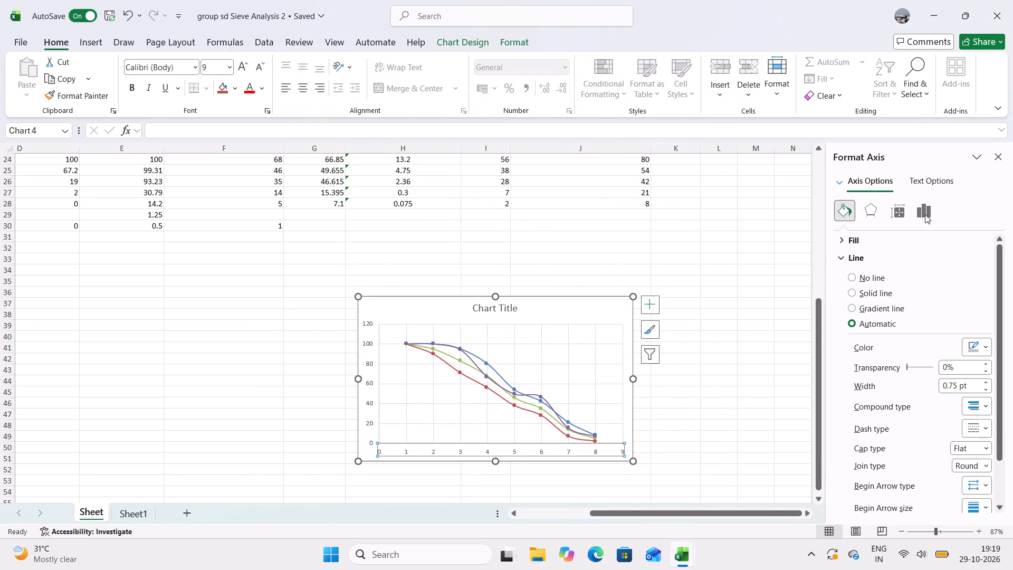
{"action": "left_click", "coordinate": [926, 211]}
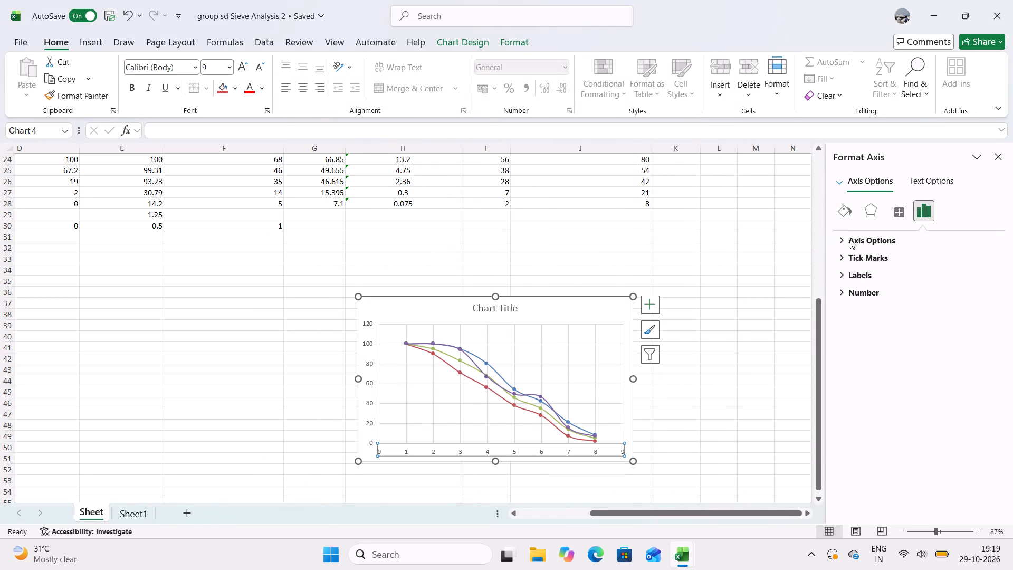
{"action": "left_click", "coordinate": [850, 240]}
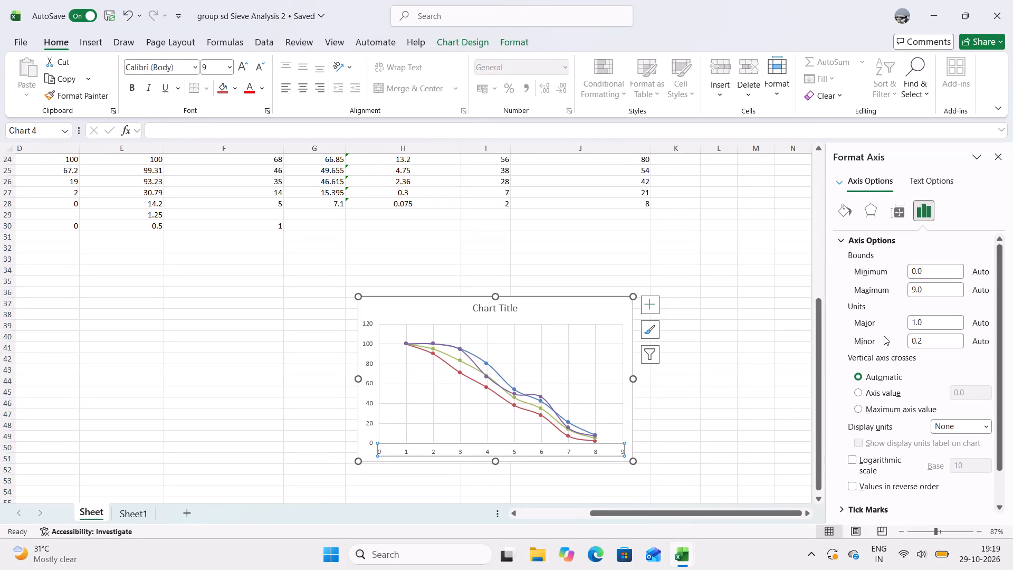
{"action": "scroll", "coordinate": [884, 336], "scroll_direction": "down", "scroll_amount": 3}
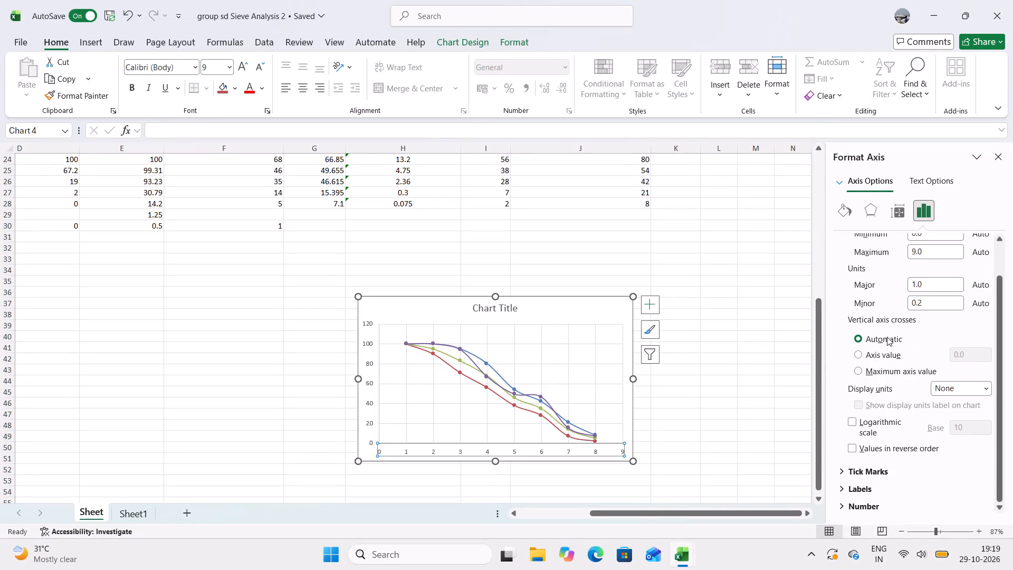
{"action": "scroll", "coordinate": [887, 337], "scroll_direction": "down", "scroll_amount": 1}
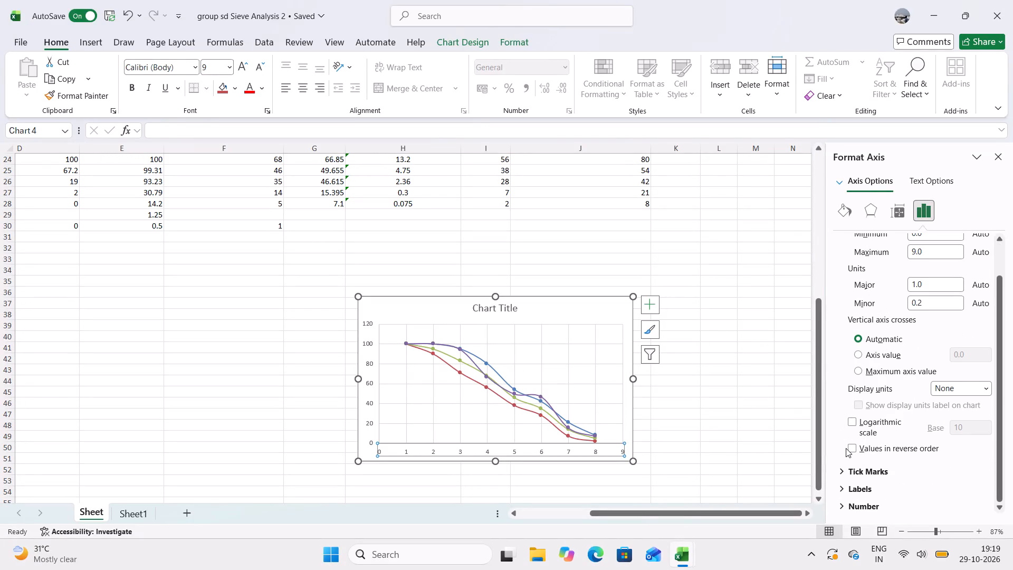
{"action": "left_click", "coordinate": [846, 448]}
{"action": "left_click", "coordinate": [856, 418]}
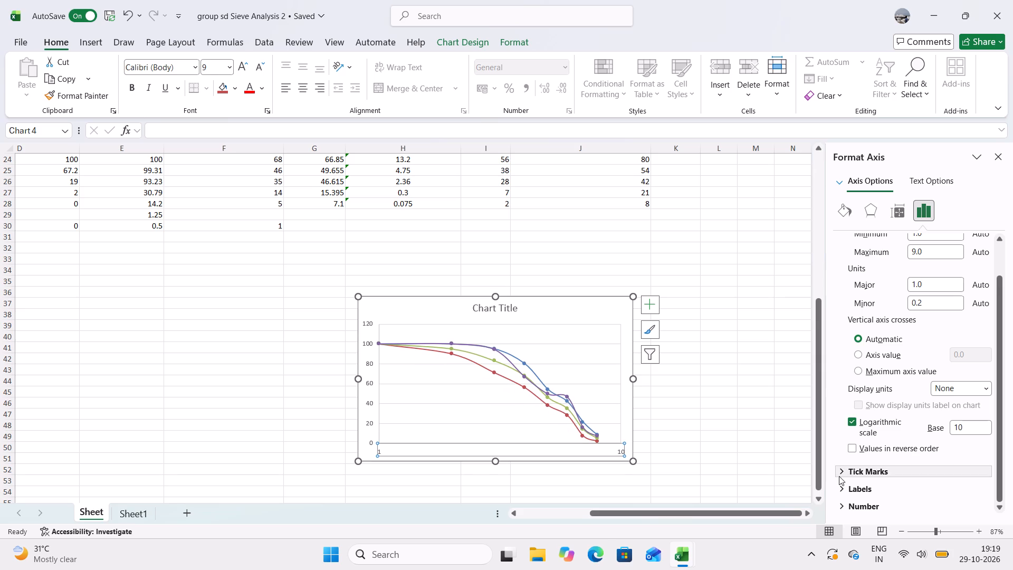
{"action": "left_click", "coordinate": [855, 446]}
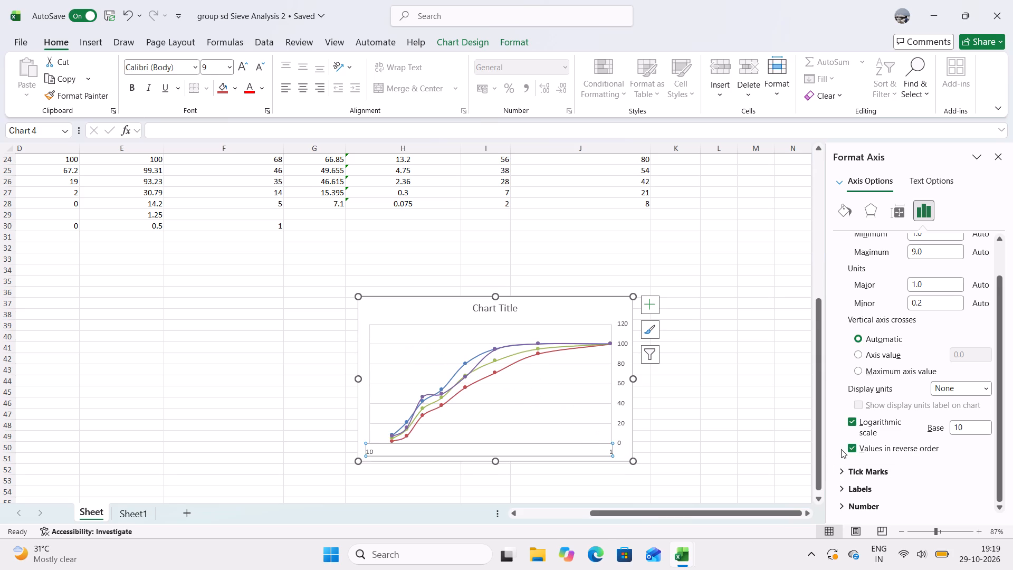
Try the High label position on the horizontal axis and set it to Low.
{"action": "left_click", "coordinate": [844, 485]}
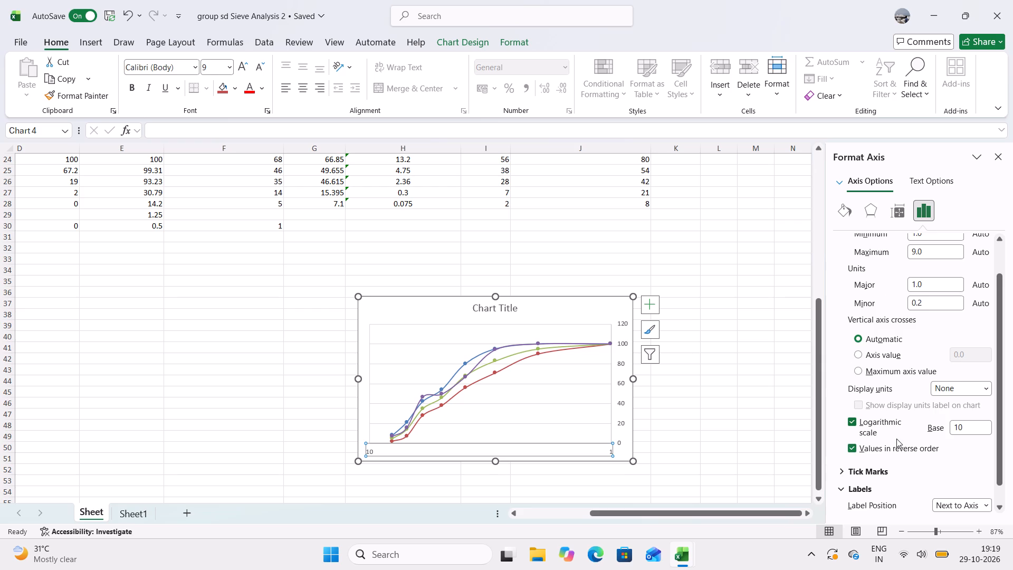
{"action": "scroll", "coordinate": [896, 439], "scroll_direction": "down", "scroll_amount": 1}
{"action": "left_click", "coordinate": [954, 480]}
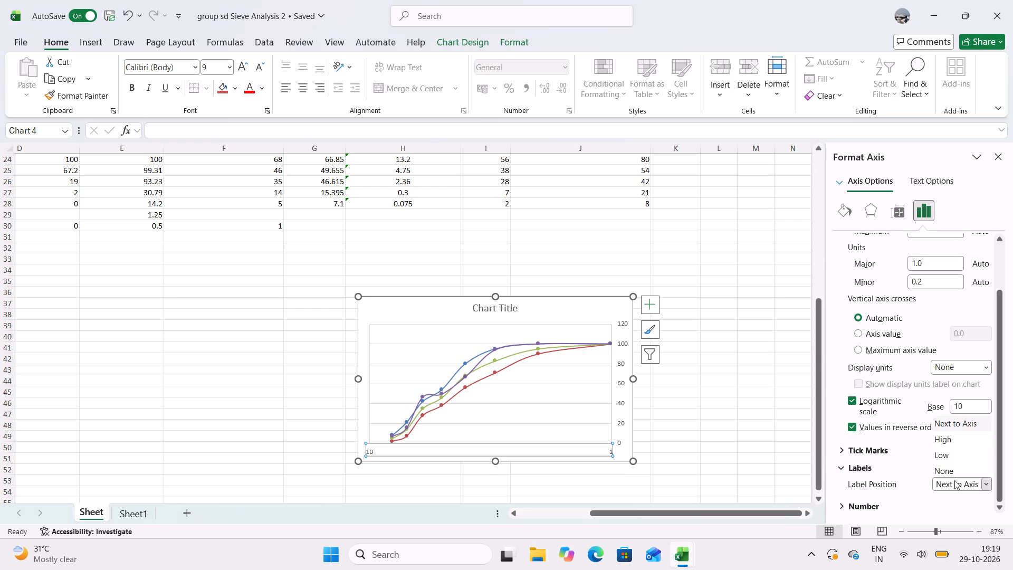
{"action": "left_click", "coordinate": [957, 452]}
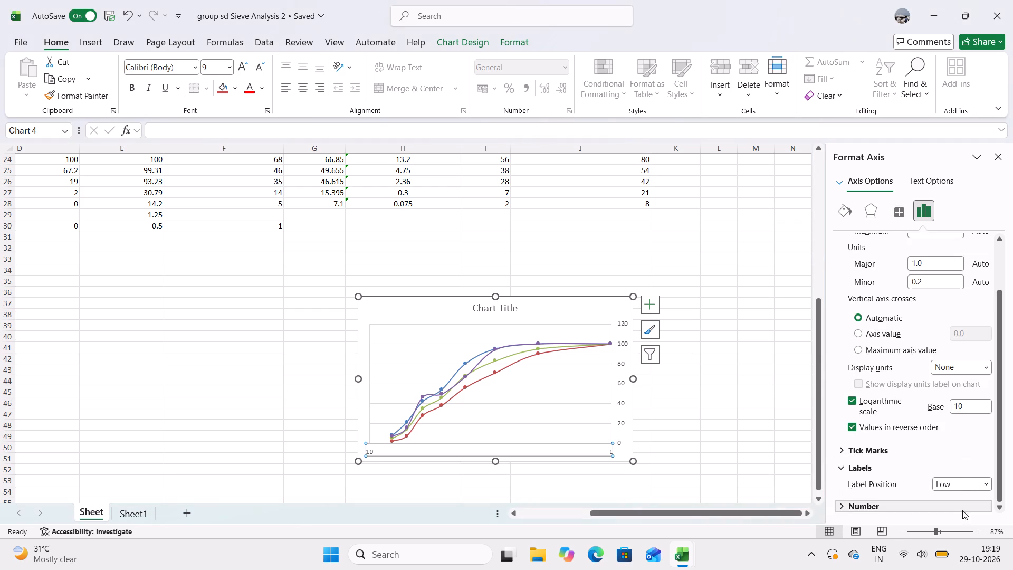
{"action": "left_click", "coordinate": [961, 482]}
{"action": "left_click", "coordinate": [952, 440]}
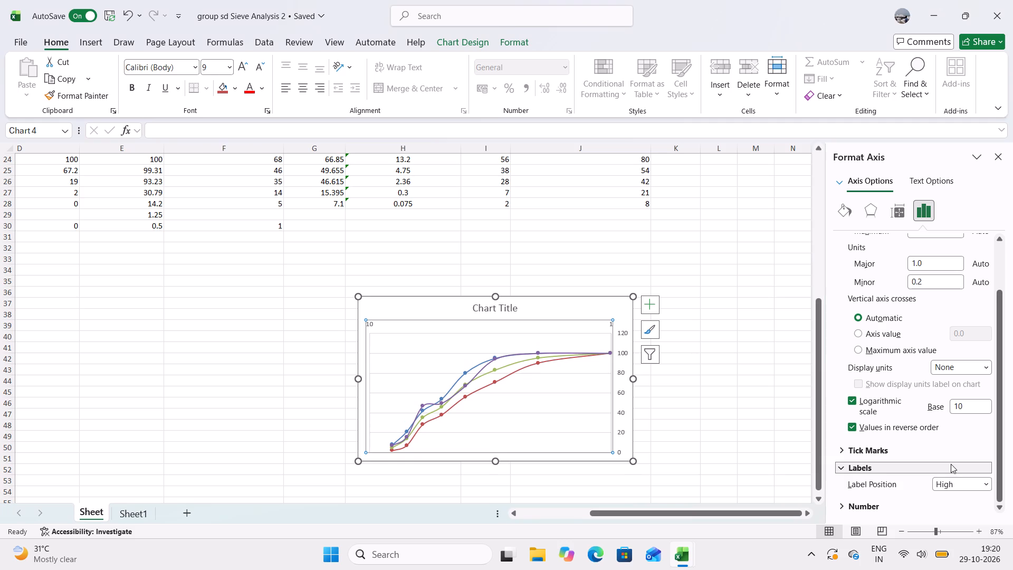
{"action": "left_click", "coordinate": [961, 483]}
{"action": "left_click", "coordinate": [955, 453]}
{"action": "scroll", "coordinate": [921, 455], "scroll_direction": "down", "scroll_amount": 2}
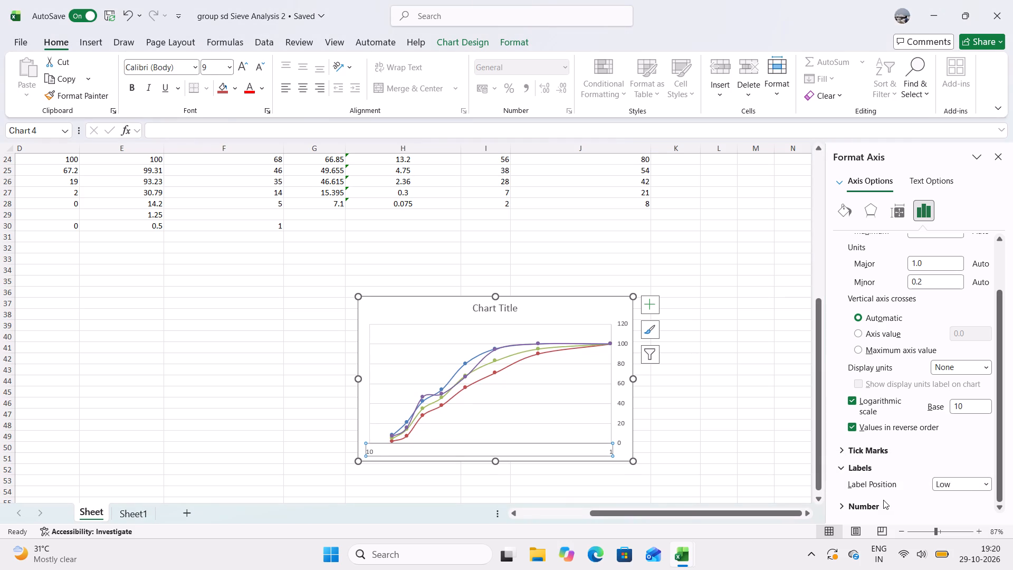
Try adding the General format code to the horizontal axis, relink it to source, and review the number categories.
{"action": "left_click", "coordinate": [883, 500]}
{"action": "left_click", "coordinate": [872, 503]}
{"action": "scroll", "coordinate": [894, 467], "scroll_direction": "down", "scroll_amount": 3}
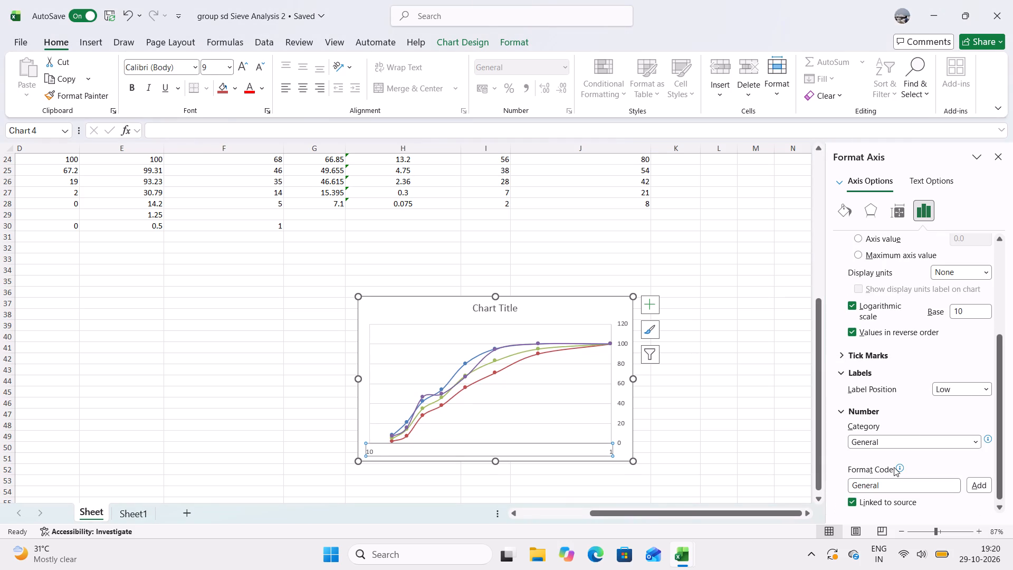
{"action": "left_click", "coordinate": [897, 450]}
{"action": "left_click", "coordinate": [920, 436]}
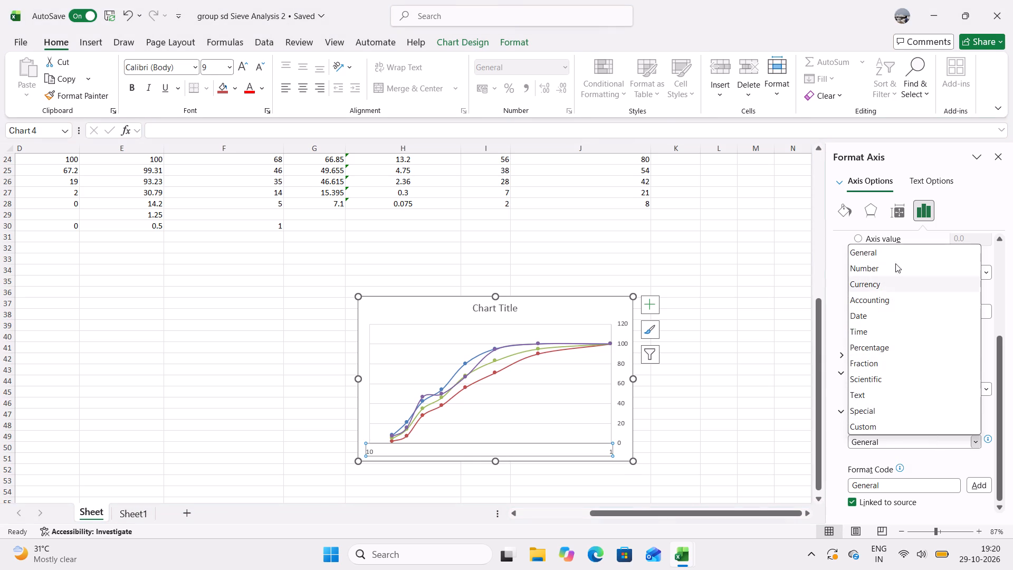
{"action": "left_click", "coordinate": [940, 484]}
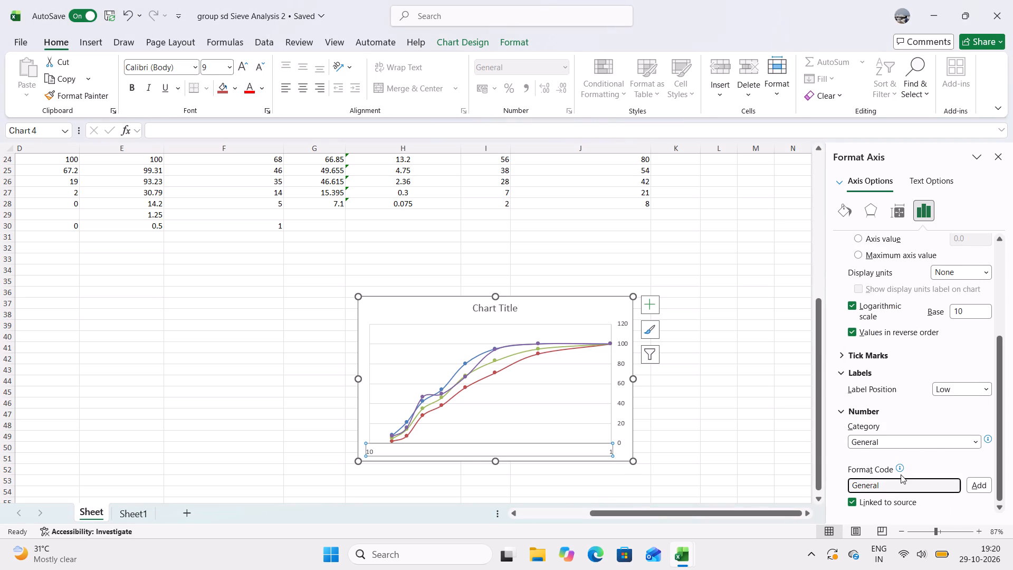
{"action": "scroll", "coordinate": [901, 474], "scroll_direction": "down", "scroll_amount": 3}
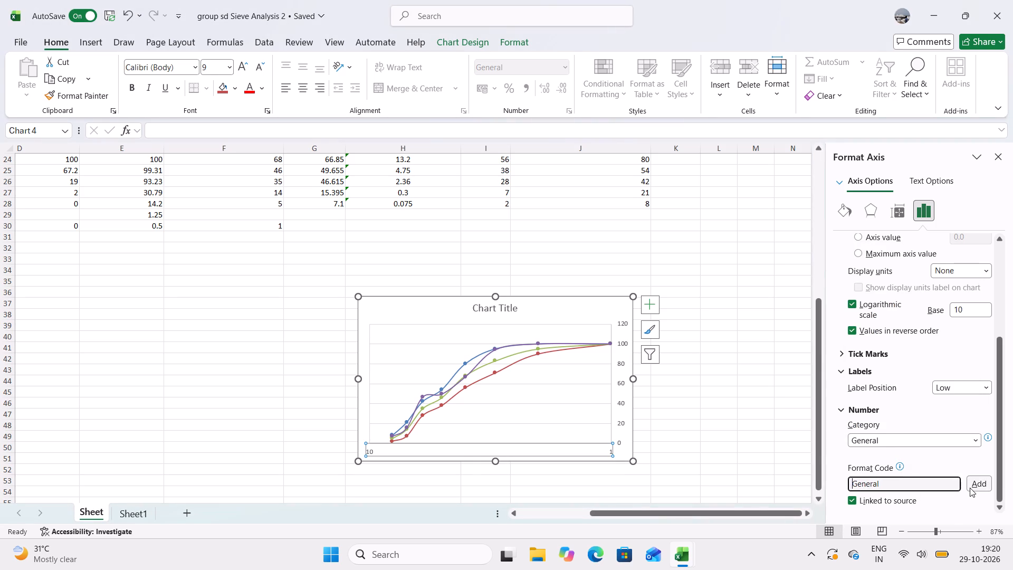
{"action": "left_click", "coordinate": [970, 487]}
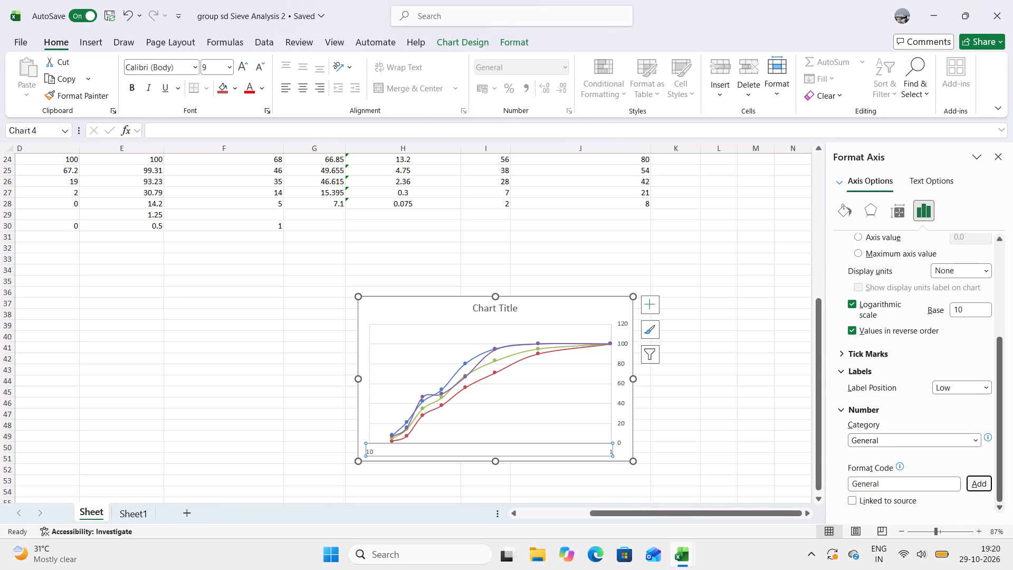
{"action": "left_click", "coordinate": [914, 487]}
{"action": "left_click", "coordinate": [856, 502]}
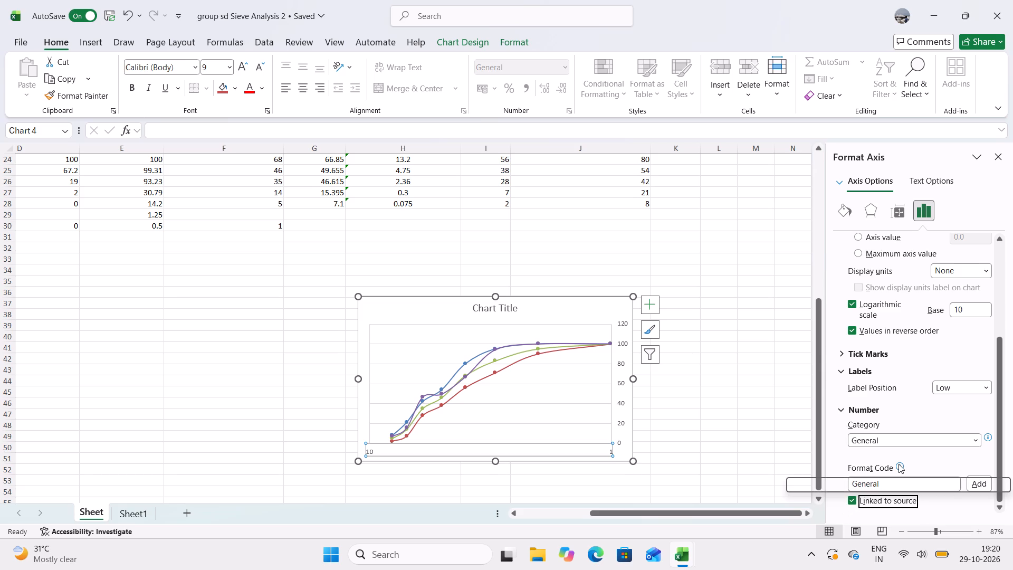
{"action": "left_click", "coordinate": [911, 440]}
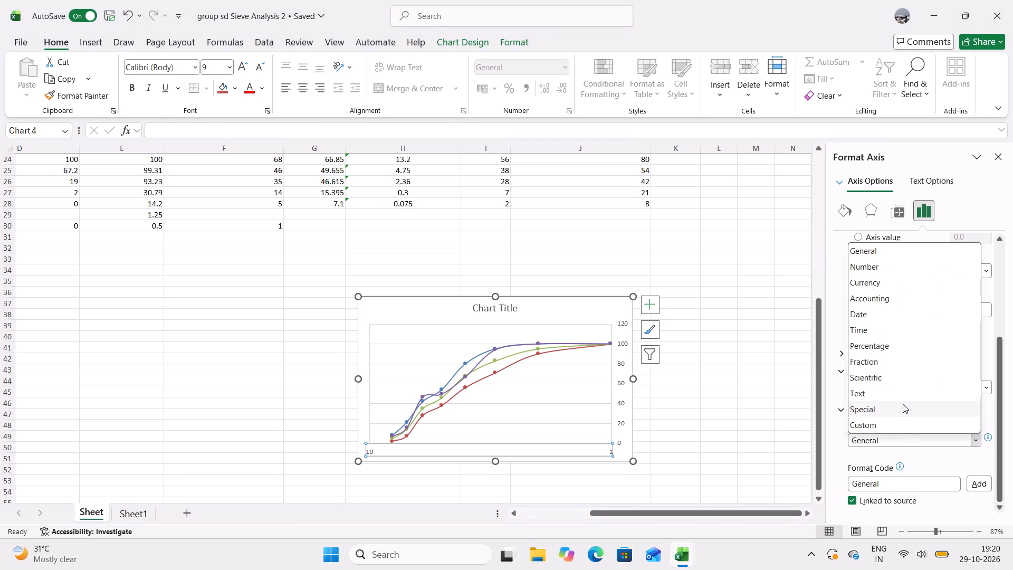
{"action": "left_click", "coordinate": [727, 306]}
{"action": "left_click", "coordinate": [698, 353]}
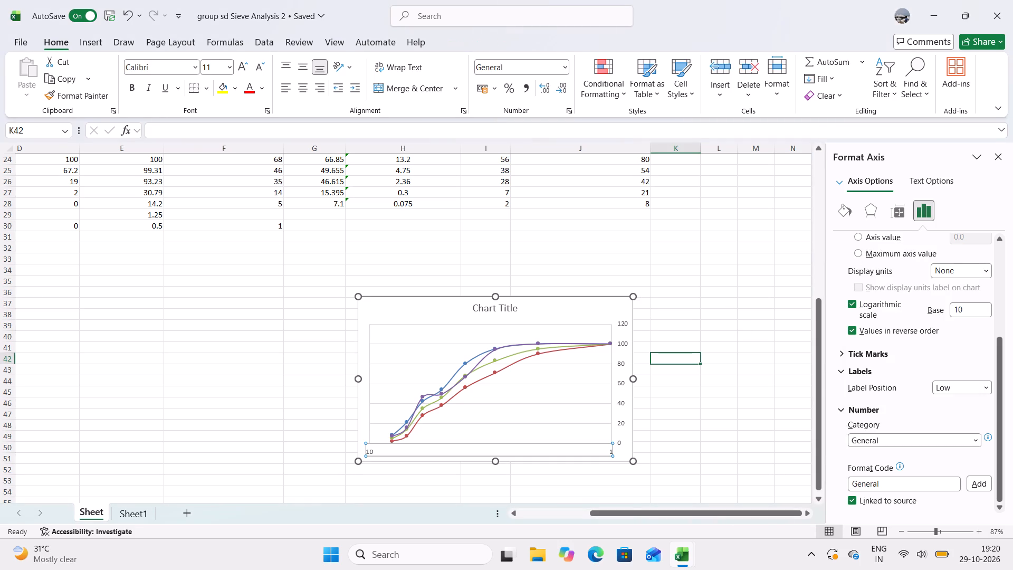
Set the vertical axis label position to High so its values sit on the opposite side of the chart.
{"action": "left_click", "coordinate": [622, 366]}
{"action": "left_click", "coordinate": [622, 366]}
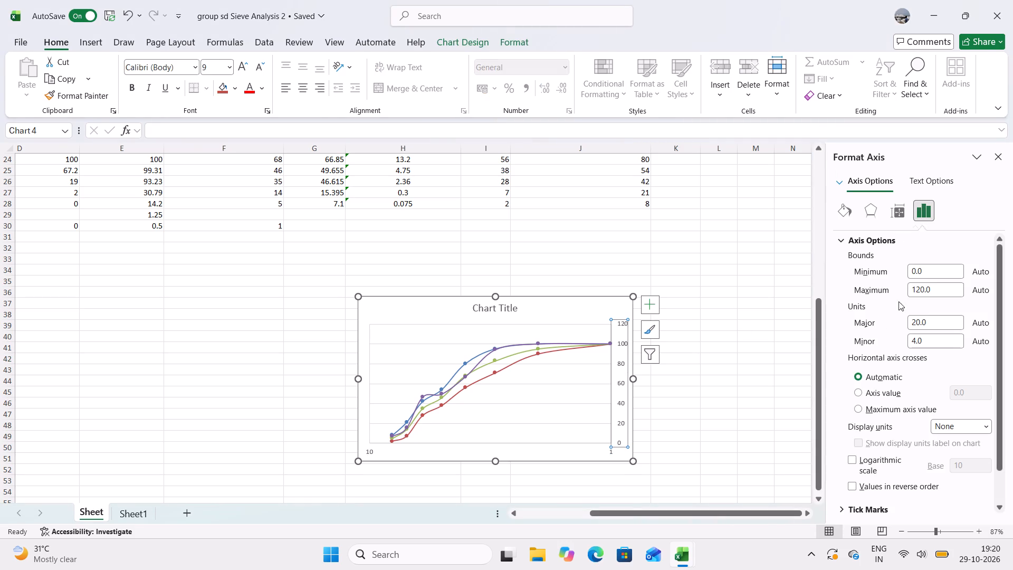
{"action": "scroll", "coordinate": [914, 397], "scroll_direction": "down", "scroll_amount": 1}
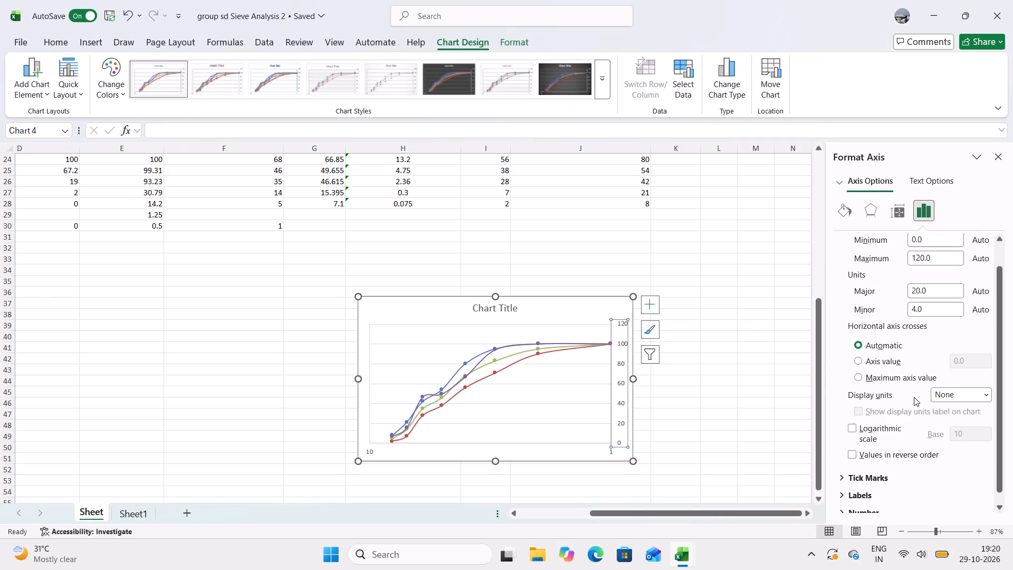
{"action": "scroll", "coordinate": [914, 397], "scroll_direction": "down", "scroll_amount": 1}
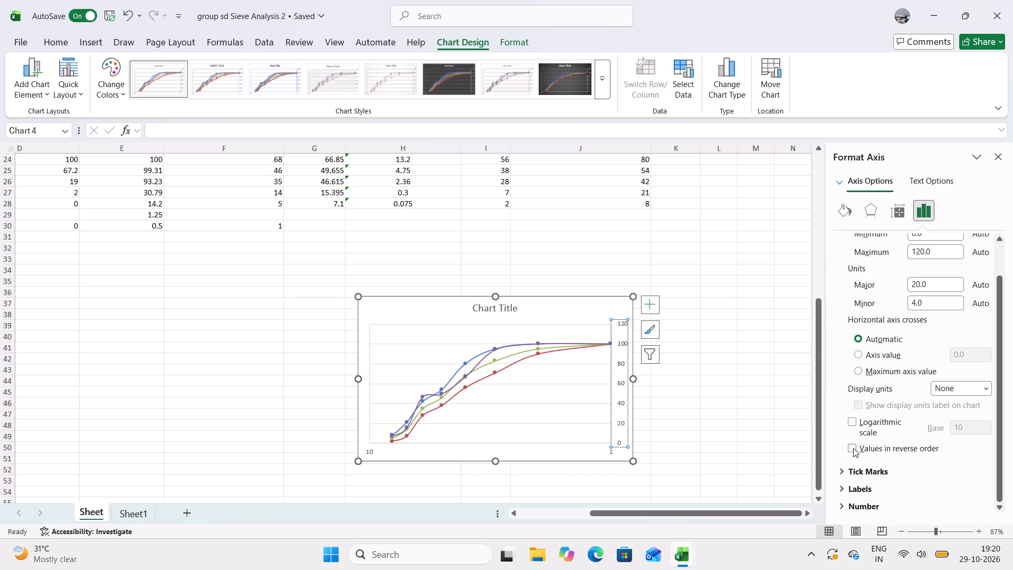
{"action": "left_click", "coordinate": [903, 499]}
{"action": "left_click", "coordinate": [873, 483]}
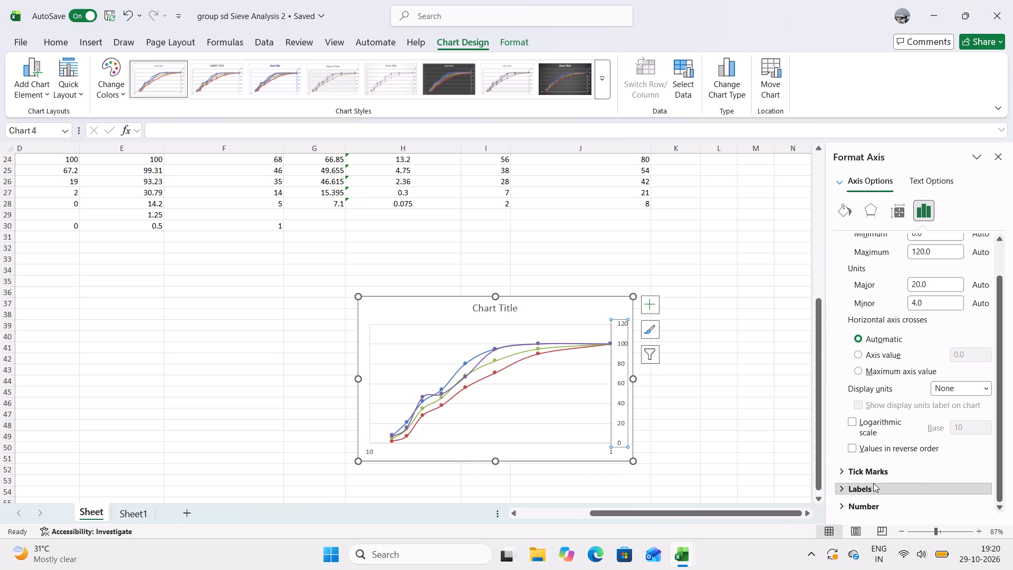
{"action": "left_click", "coordinate": [953, 507]}
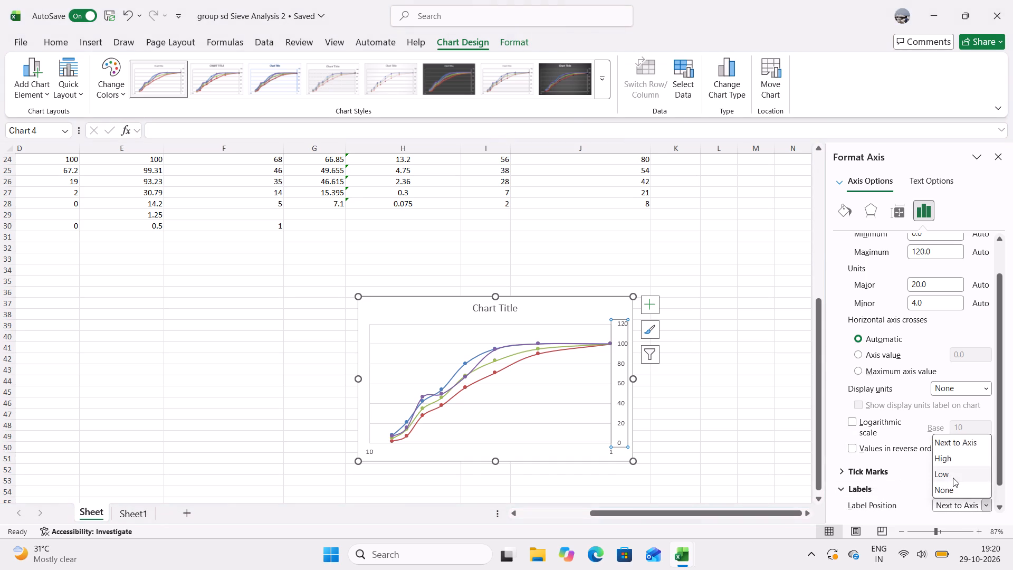
{"action": "left_click", "coordinate": [953, 478]}
{"action": "left_click", "coordinate": [969, 503]}
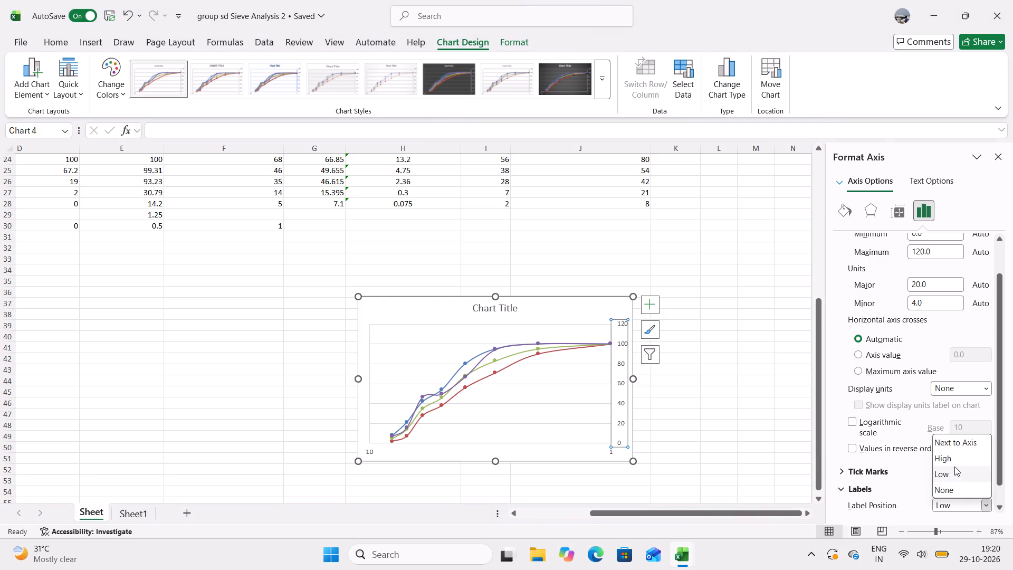
{"action": "left_click", "coordinate": [955, 460]}
{"action": "scroll", "coordinate": [944, 464], "scroll_direction": "down", "scroll_amount": 3}
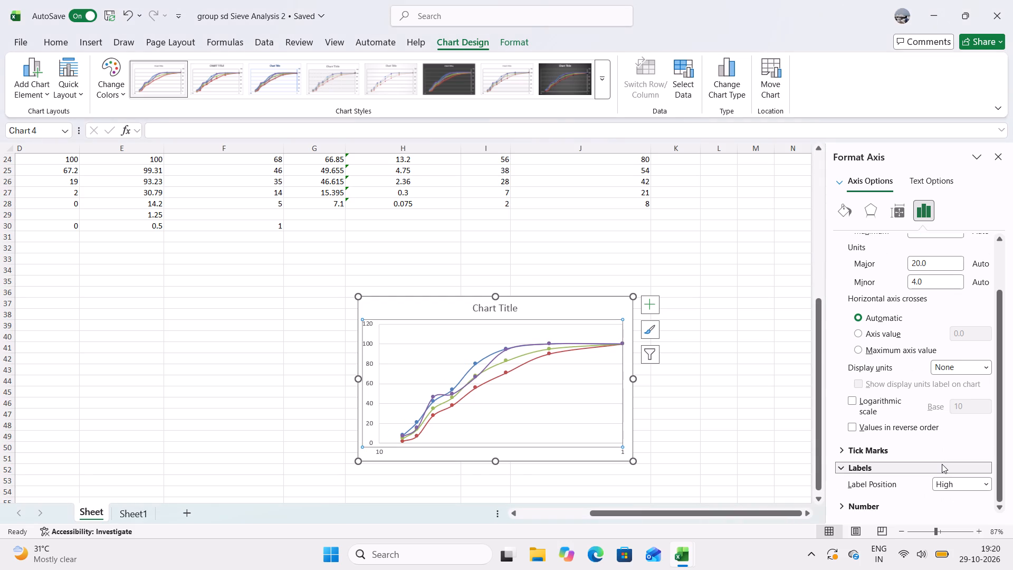
Review the vertical axis's number format, scale, shadow, glow and soft edge settings.
{"action": "left_click", "coordinate": [910, 510]}
{"action": "scroll", "coordinate": [949, 412], "scroll_direction": "down", "scroll_amount": 3}
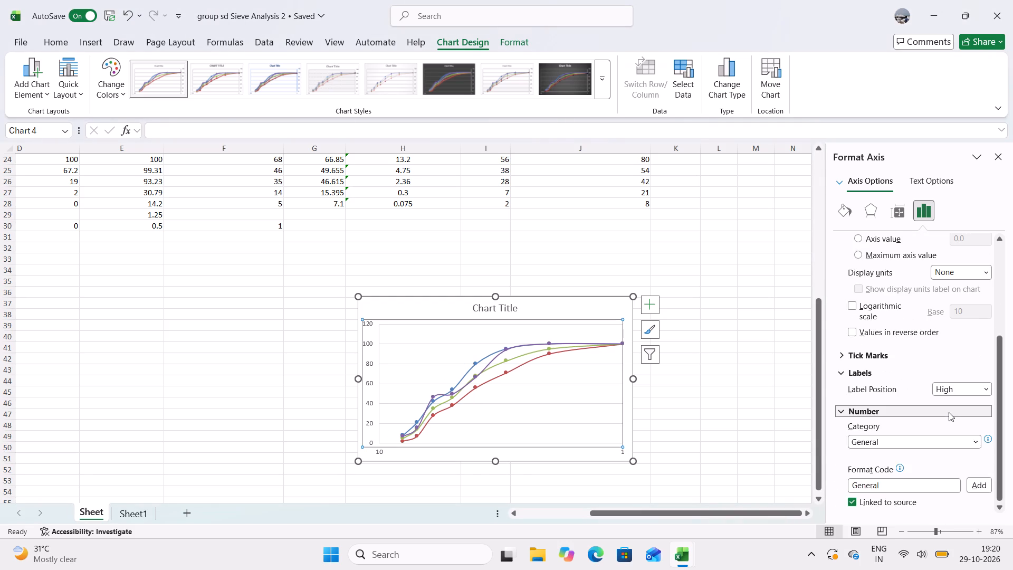
{"action": "scroll", "coordinate": [894, 370], "scroll_direction": "up", "scroll_amount": 7}
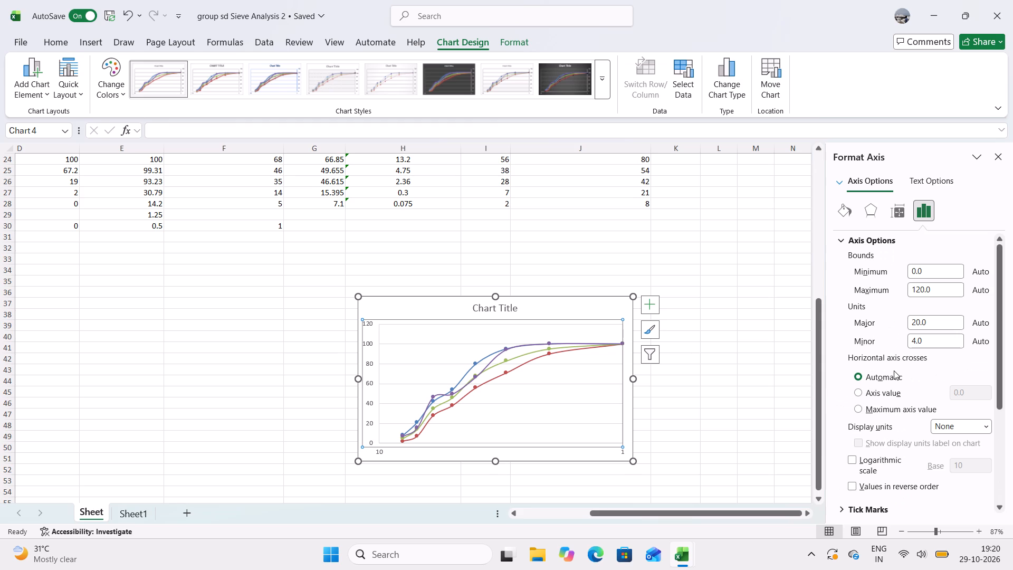
{"action": "left_click", "coordinate": [881, 216]}
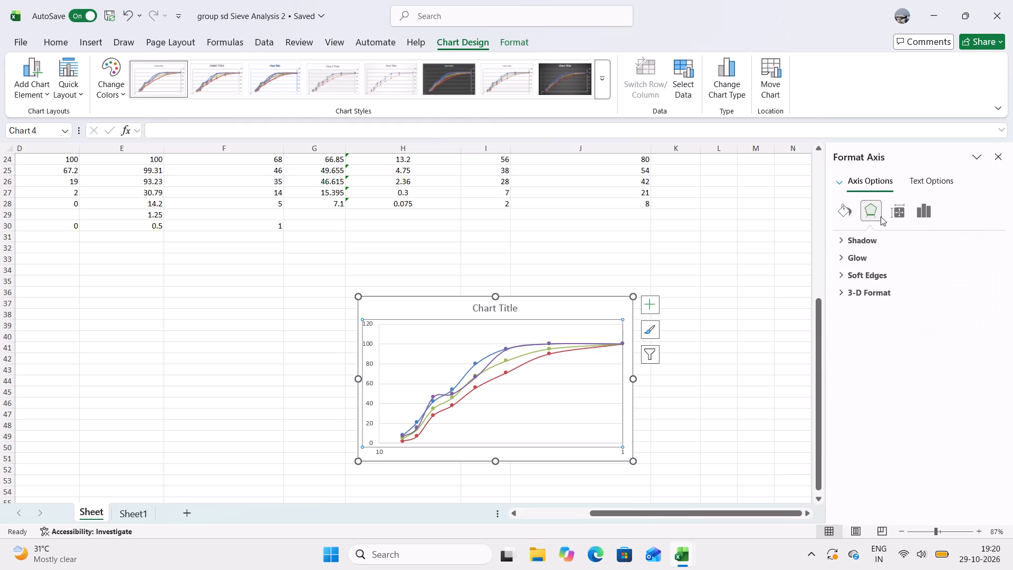
{"action": "left_click", "coordinate": [861, 270]}
{"action": "left_click", "coordinate": [861, 250]}
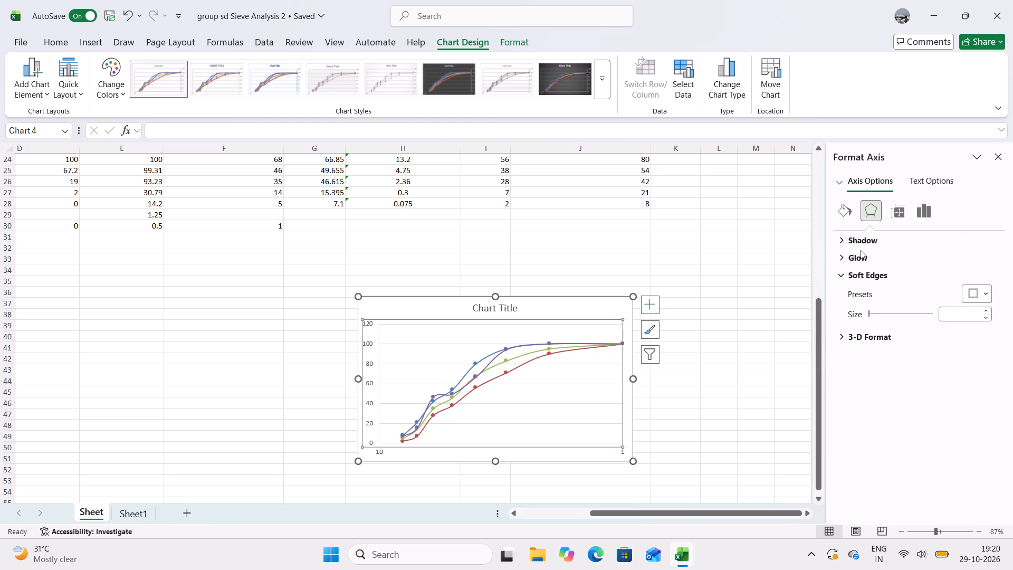
{"action": "left_click", "coordinate": [861, 254]}
{"action": "left_click", "coordinate": [871, 239]}
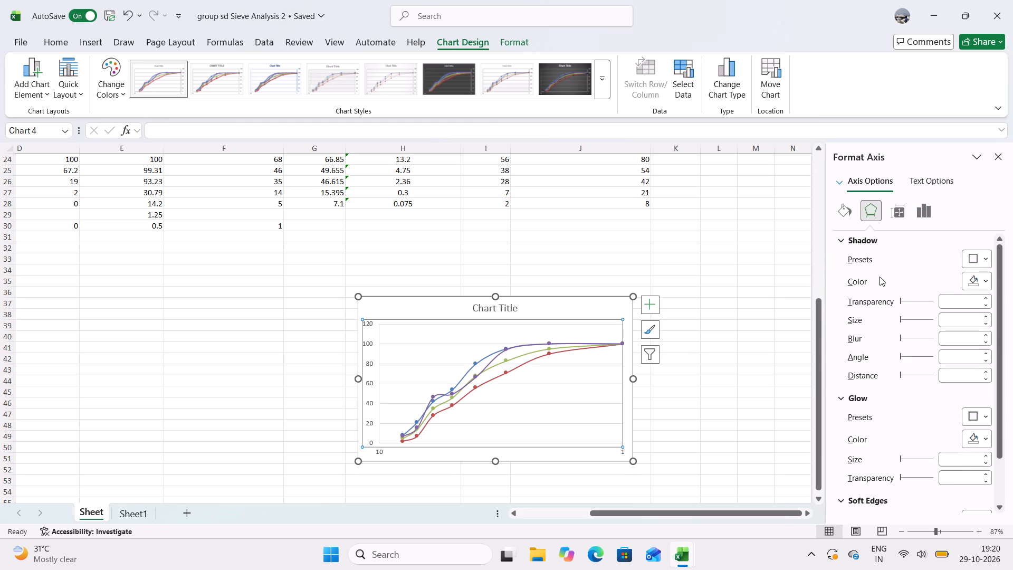
{"action": "scroll", "coordinate": [872, 256], "scroll_direction": "down", "scroll_amount": 7}
Change the vertical axis line from automatic to a gradient line and review its settings.
{"action": "left_click", "coordinate": [840, 218]}
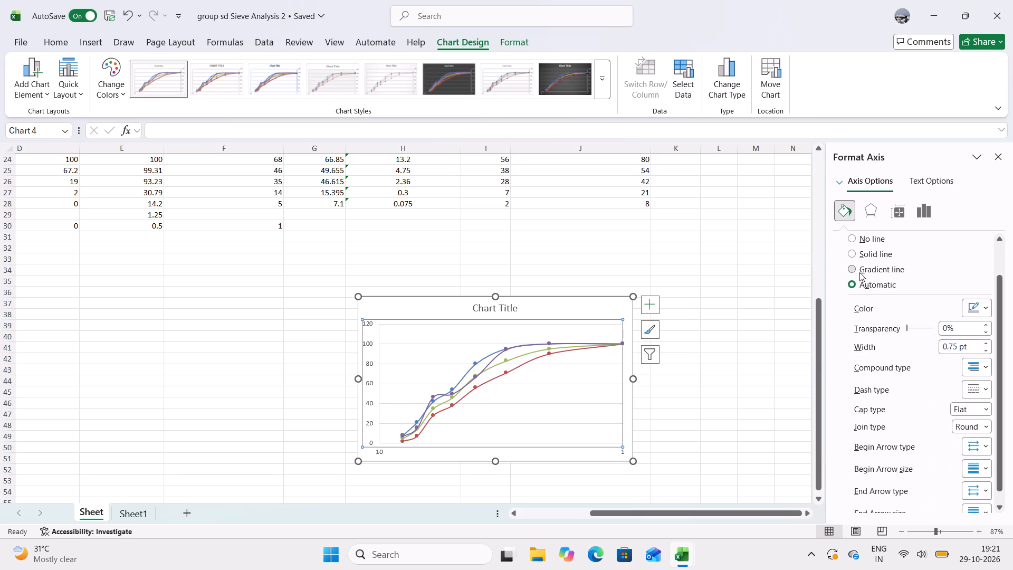
{"action": "left_click", "coordinate": [859, 272]}
{"action": "scroll", "coordinate": [882, 327], "scroll_direction": "down", "scroll_amount": 8}
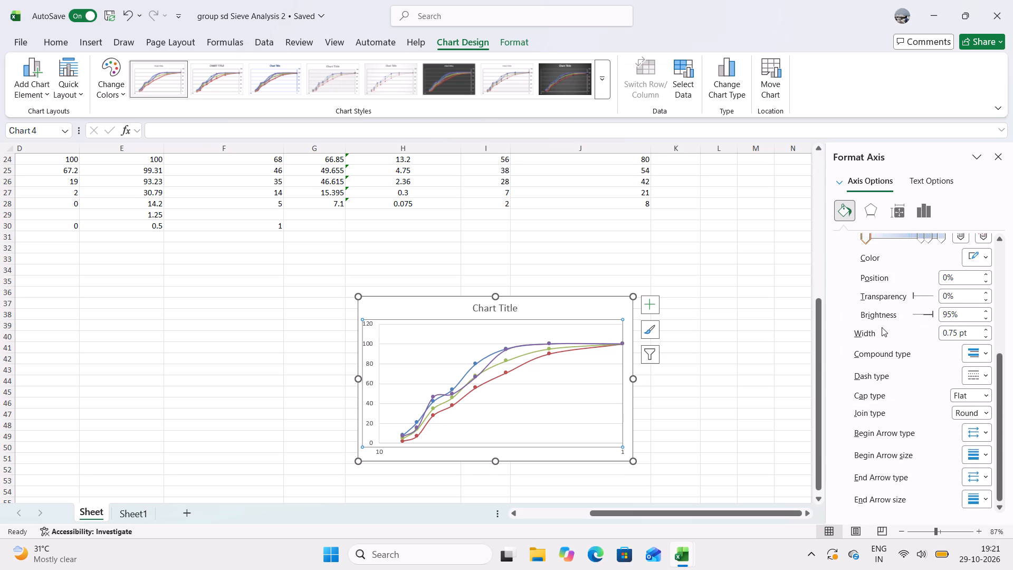
{"action": "scroll", "coordinate": [882, 327], "scroll_direction": "down", "scroll_amount": 2}
Check the chart's plotted curves and the source ranges they use by selecting the individual series.
{"action": "left_click", "coordinate": [501, 349]}
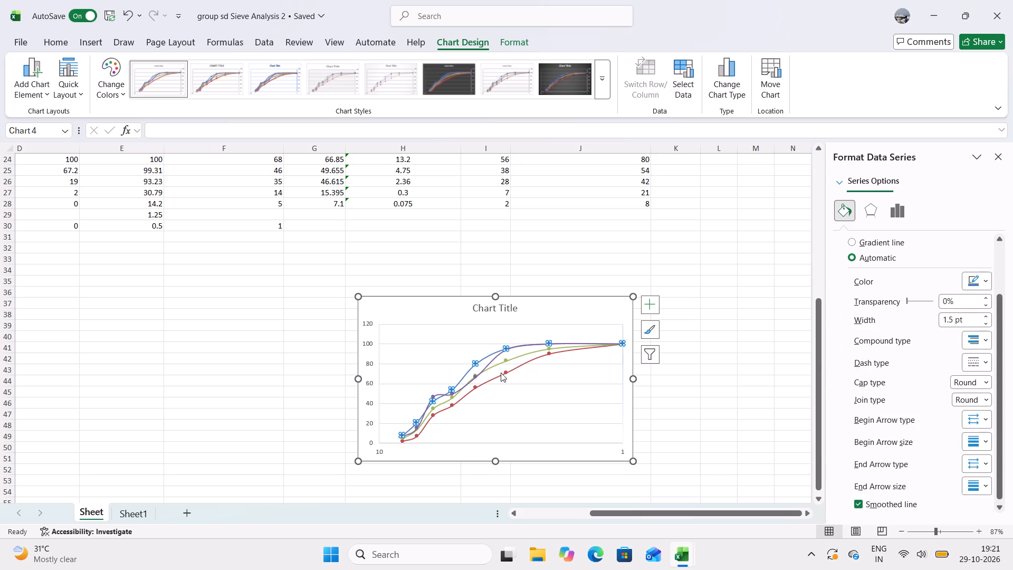
{"action": "left_click", "coordinate": [510, 352]}
{"action": "left_click", "coordinate": [515, 360]}
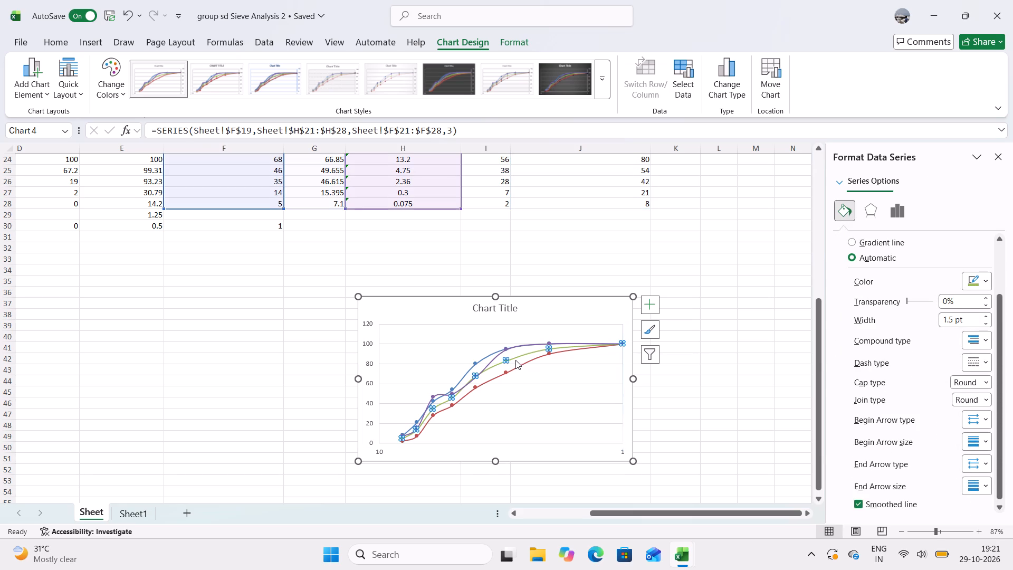
{"action": "left_click", "coordinate": [517, 366]}
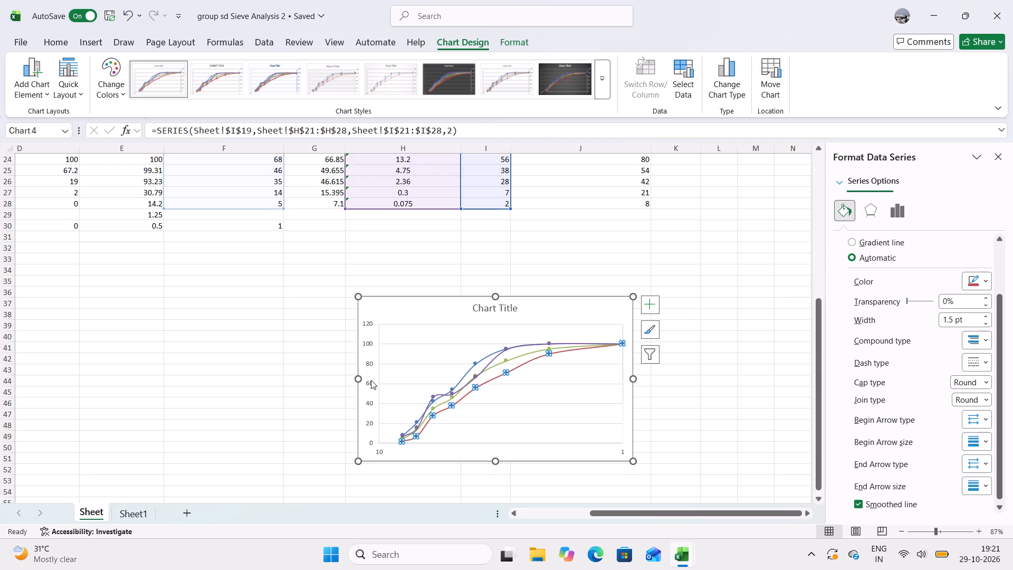
{"action": "left_click", "coordinate": [369, 382]}
{"action": "left_click", "coordinate": [444, 452]}
{"action": "right_click", "coordinate": [438, 453]}
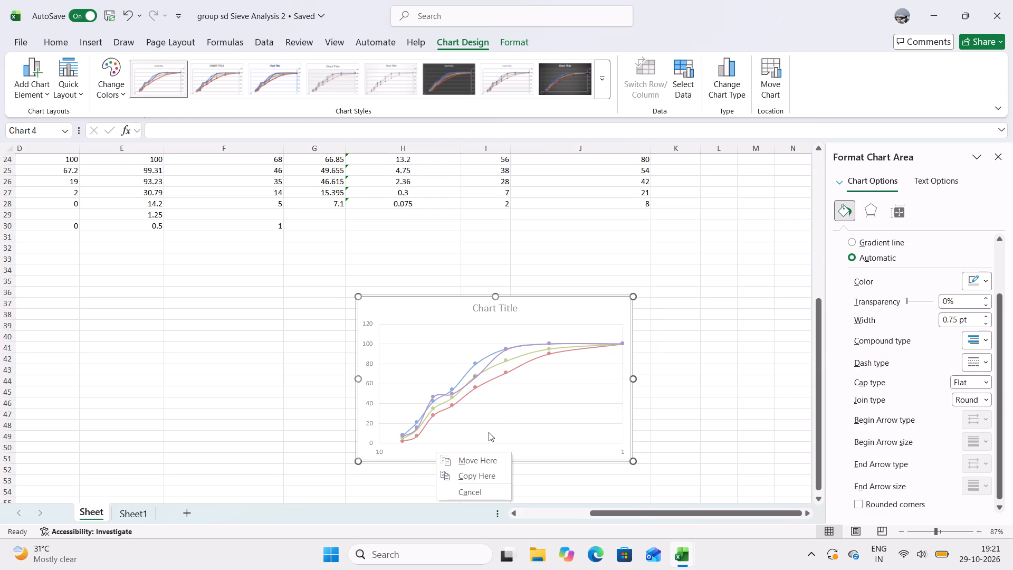
{"action": "left_click", "coordinate": [511, 410]}
{"action": "left_click", "coordinate": [547, 389]}
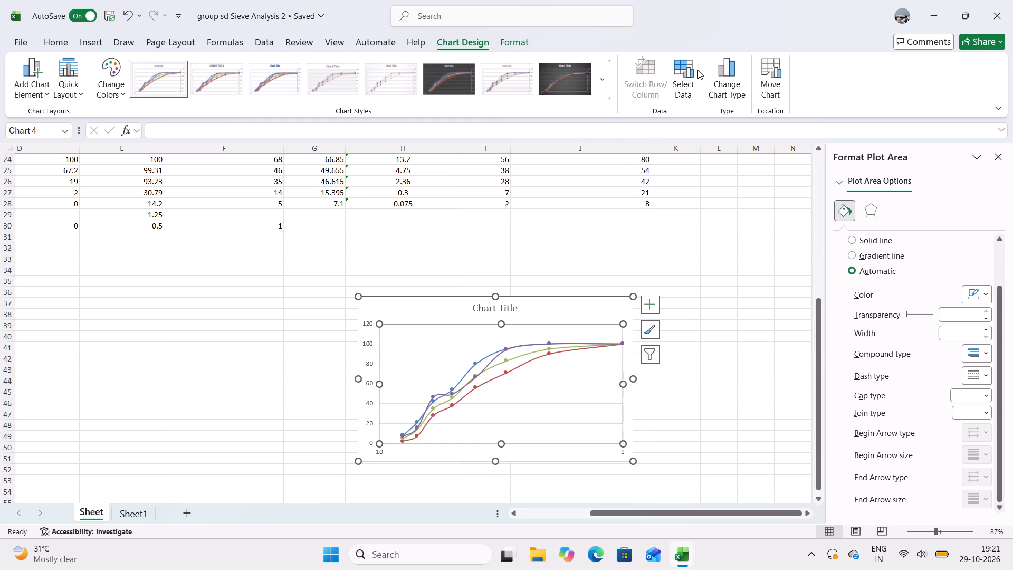
Try several dark and light chart styles and apply the white style with a bold blue title.
{"action": "left_click", "coordinate": [444, 90]}
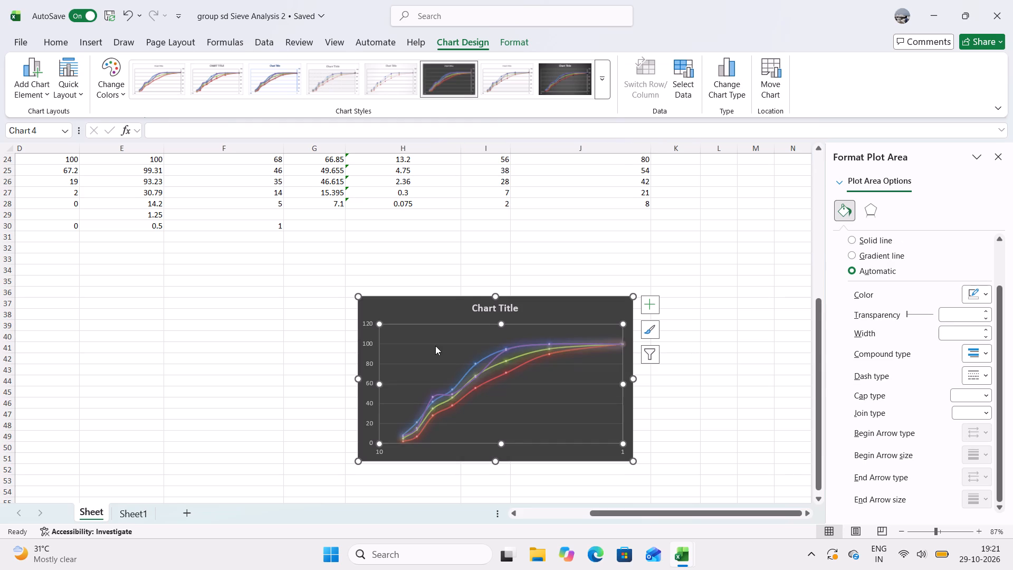
{"action": "scroll", "coordinate": [435, 346], "scroll_direction": "down", "scroll_amount": 2}
{"action": "left_click", "coordinate": [544, 89]}
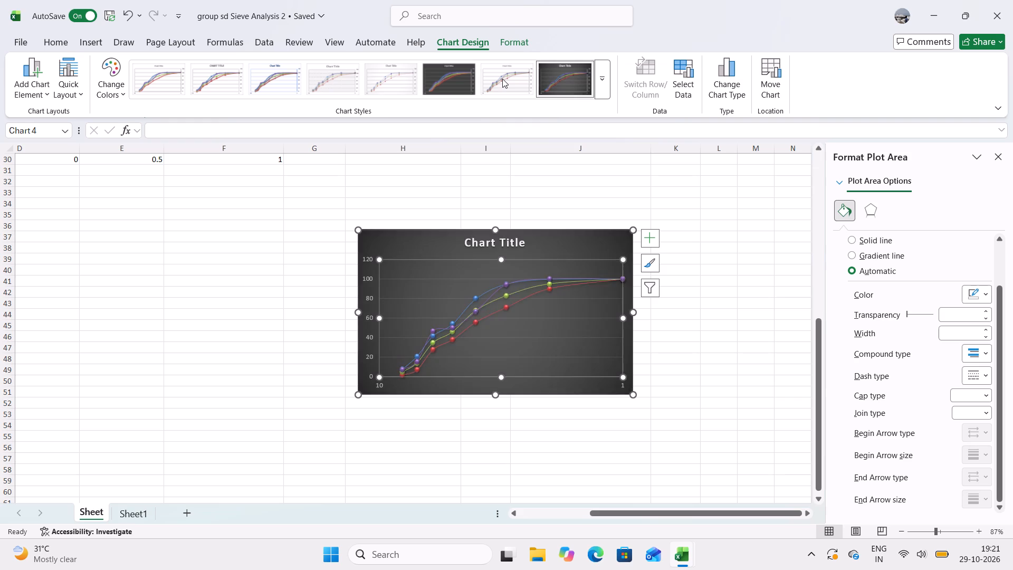
{"action": "left_click", "coordinate": [502, 79]}
{"action": "left_click", "coordinate": [362, 77]}
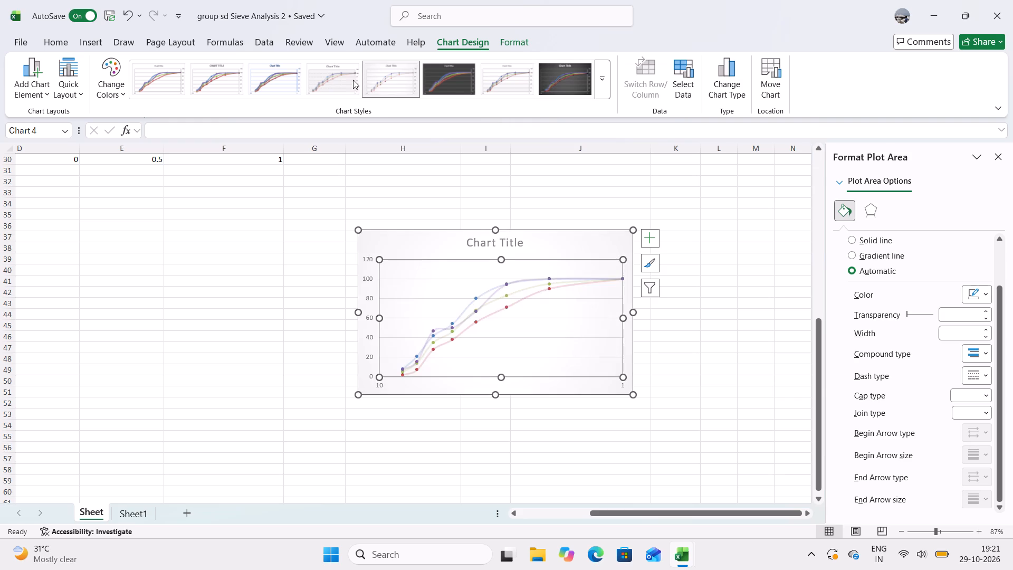
{"action": "left_click", "coordinate": [348, 81]}
{"action": "left_click", "coordinate": [295, 91]}
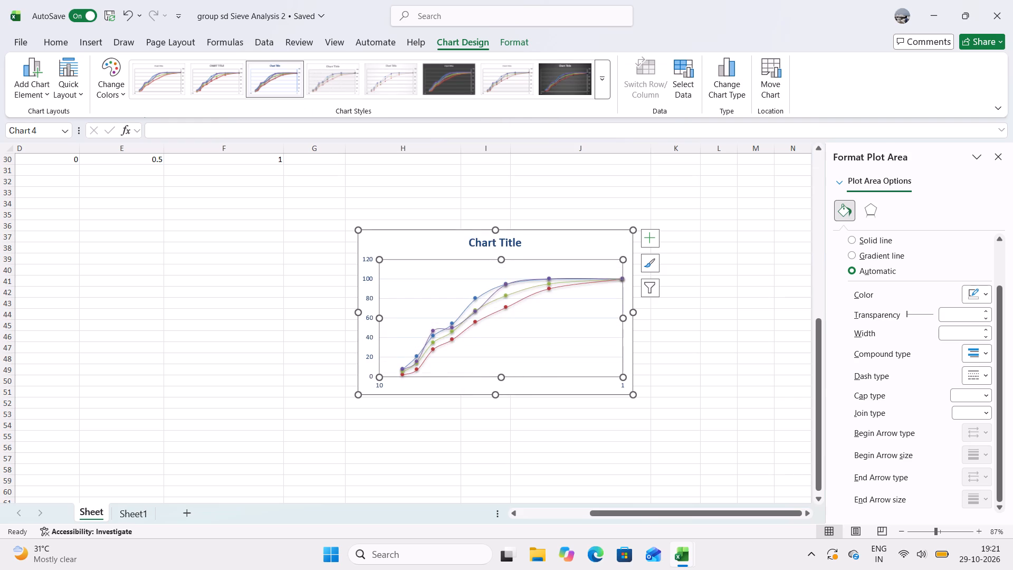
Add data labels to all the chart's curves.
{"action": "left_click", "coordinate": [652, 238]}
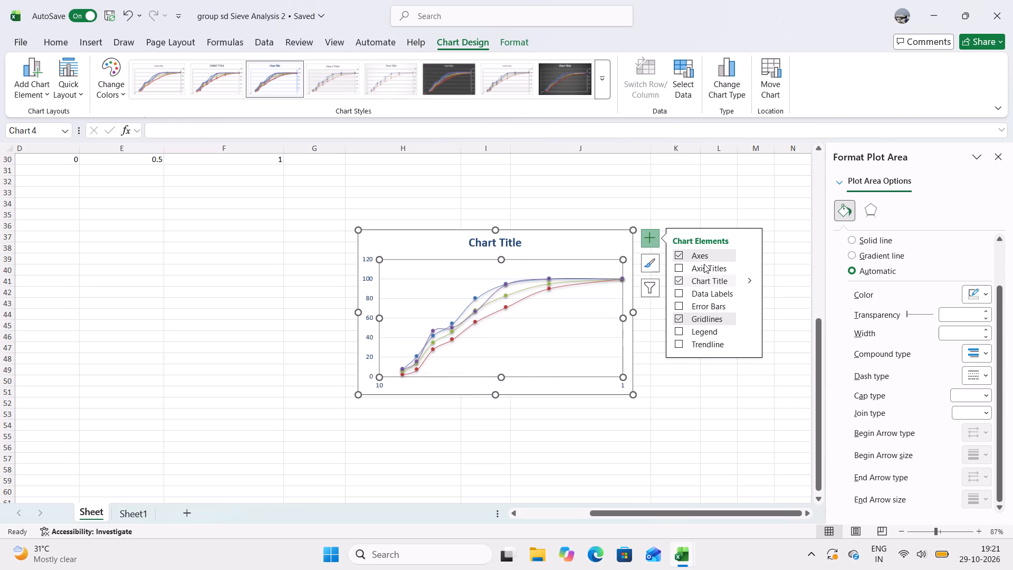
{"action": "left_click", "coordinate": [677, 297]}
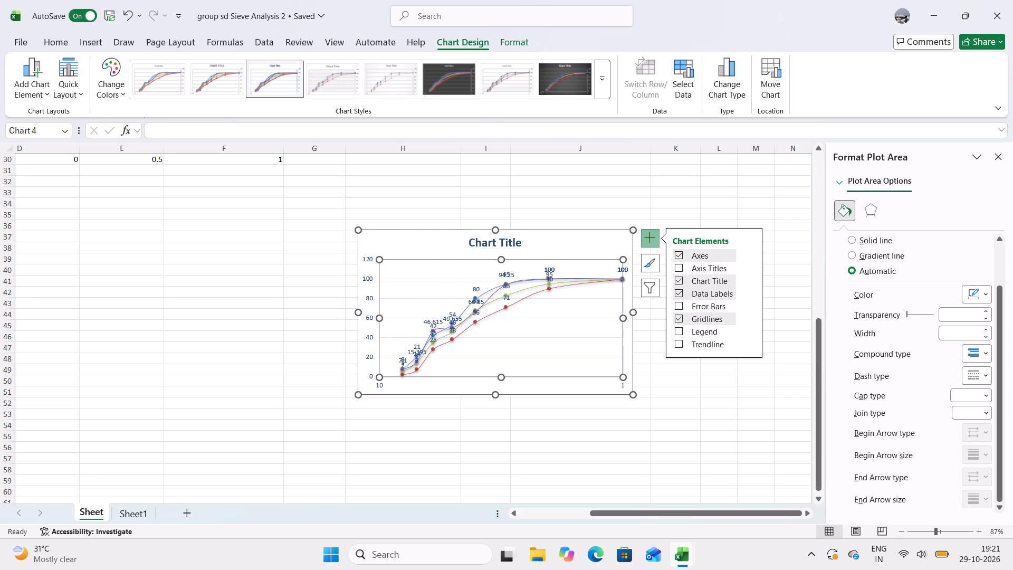
Set the blend proportions in row 30 to 0.6 for the 20mm material and 0.4 for the sd material.
{"action": "scroll", "coordinate": [589, 348], "scroll_direction": "down", "scroll_amount": 1}
{"action": "scroll", "coordinate": [589, 348], "scroll_direction": "up", "scroll_amount": 6}
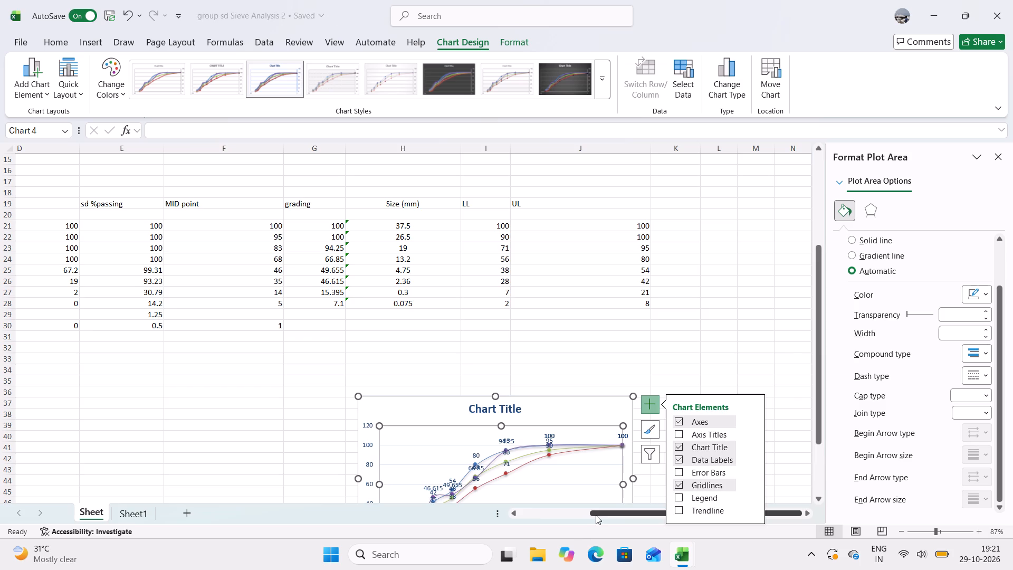
{"action": "left_click_drag", "start_coordinate": [596, 515], "coordinate": [504, 514]}
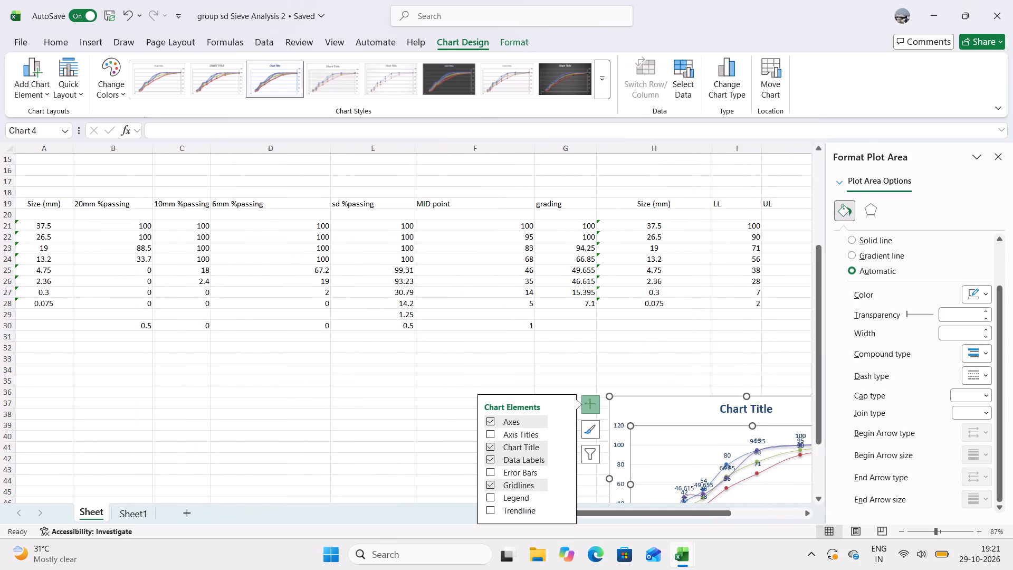
{"action": "left_click", "coordinate": [151, 324]}
{"action": "type", "text": ".6"}
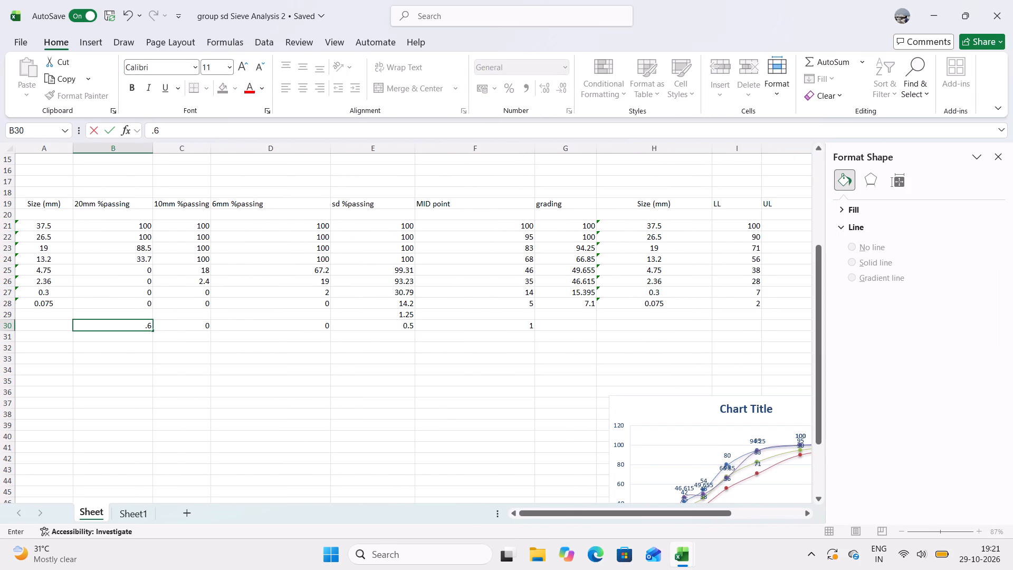
{"action": "left_click", "coordinate": [392, 330]}
{"action": "type", "text": ".4"}
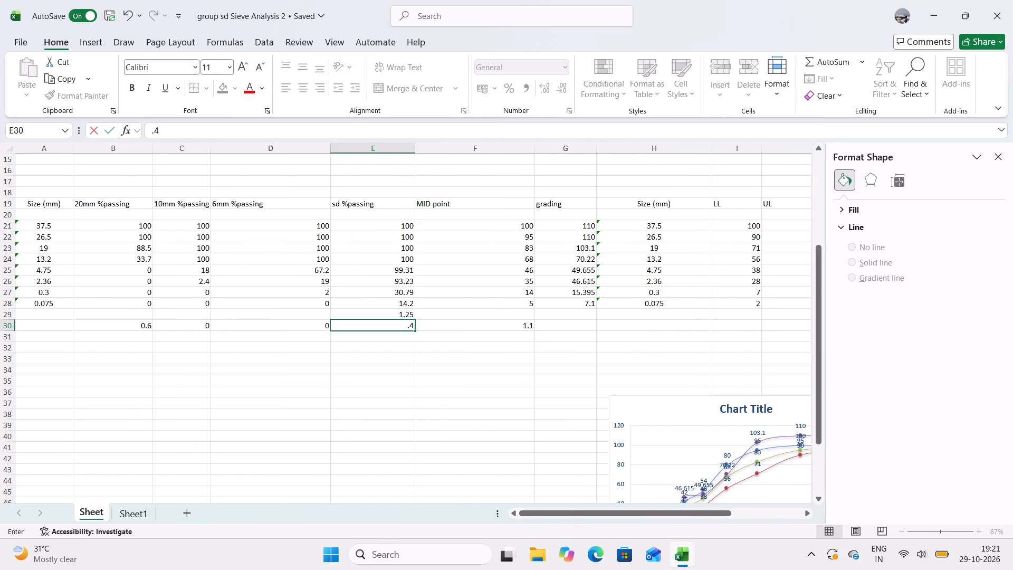
{"action": "left_click", "coordinate": [393, 332]}
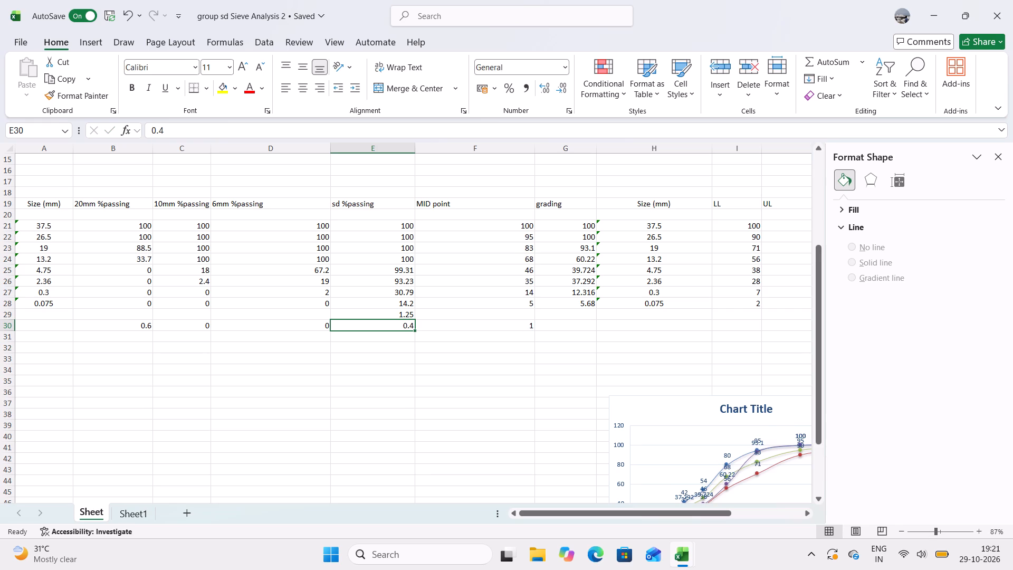
Remove the data labels from the grading chart.
{"action": "left_click_drag", "start_coordinate": [819, 374], "coordinate": [824, 397]}
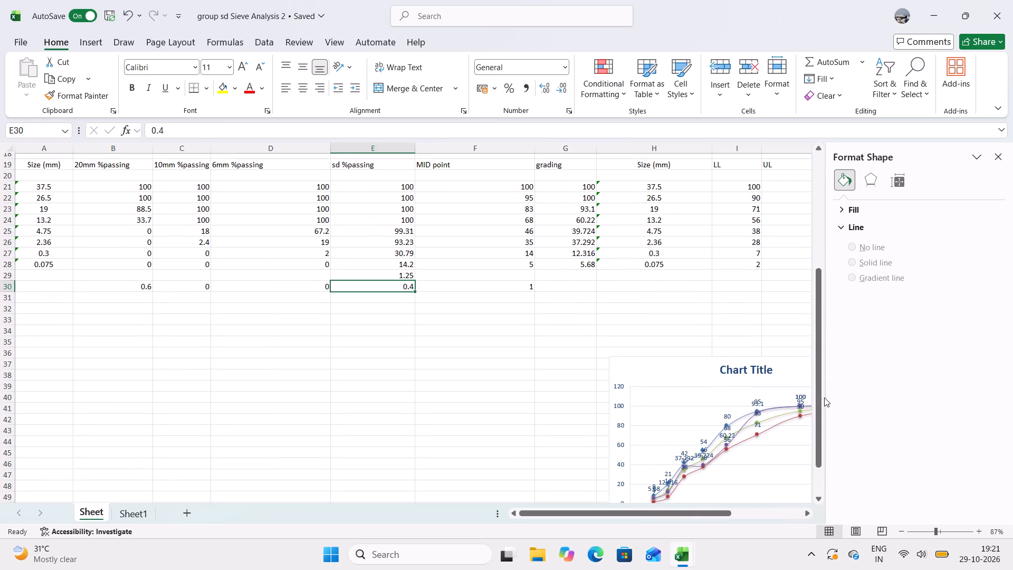
{"action": "left_click_drag", "start_coordinate": [661, 514], "coordinate": [690, 508]}
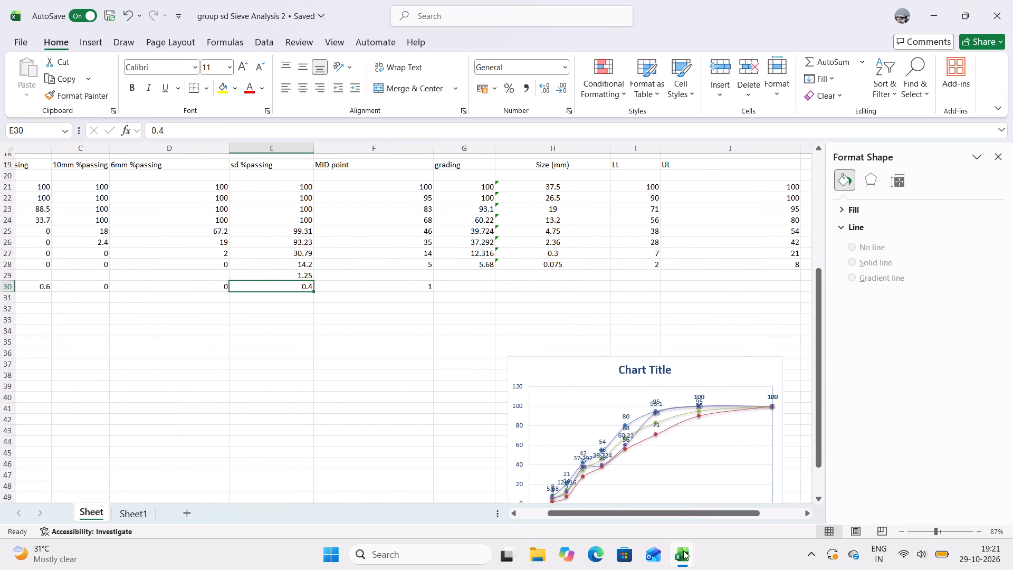
{"action": "left_click_drag", "start_coordinate": [701, 515], "coordinate": [739, 503]}
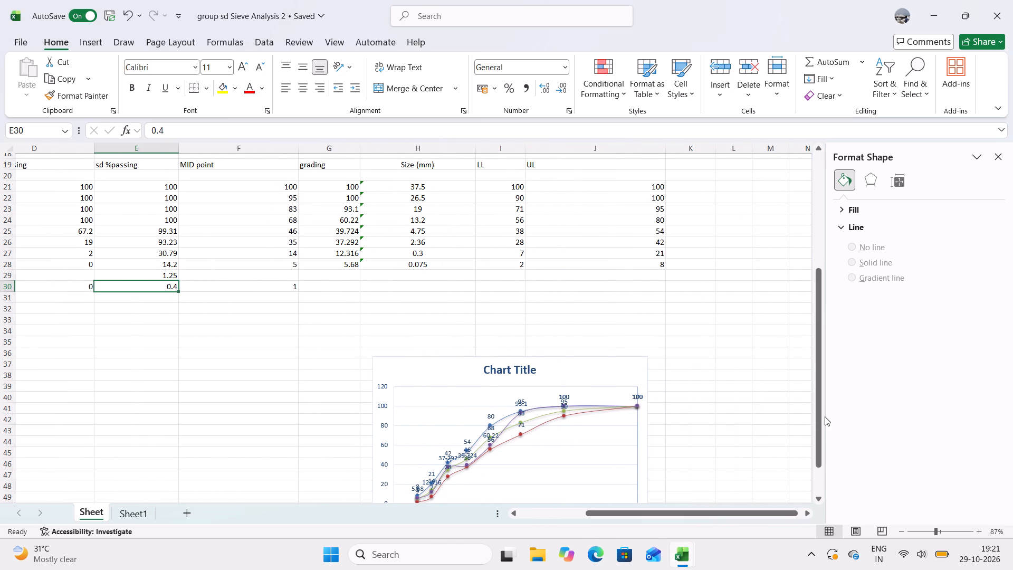
{"action": "left_click_drag", "start_coordinate": [817, 425], "coordinate": [842, 484]}
{"action": "left_click", "coordinate": [603, 388]}
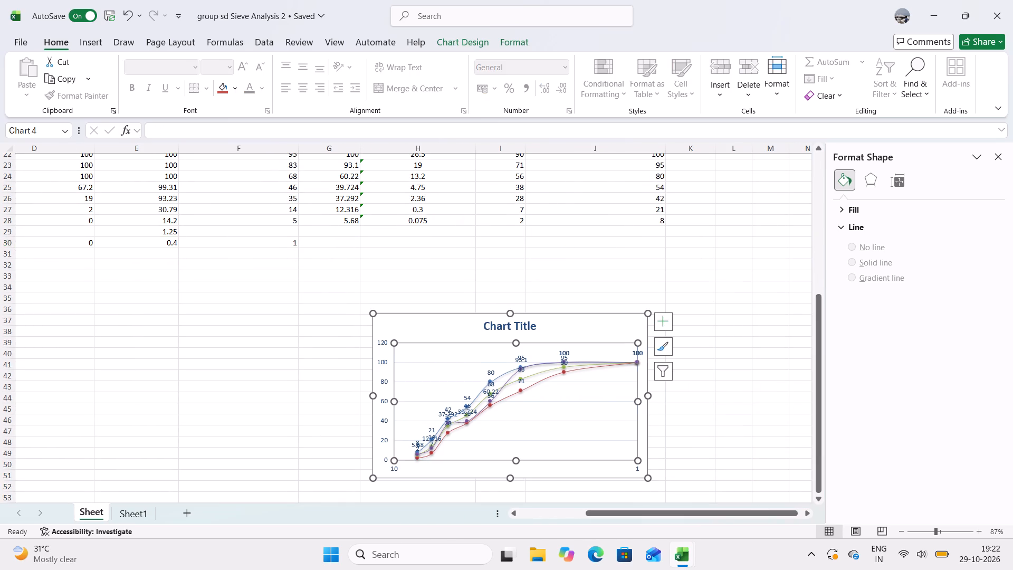
{"action": "left_click", "coordinate": [673, 322]}
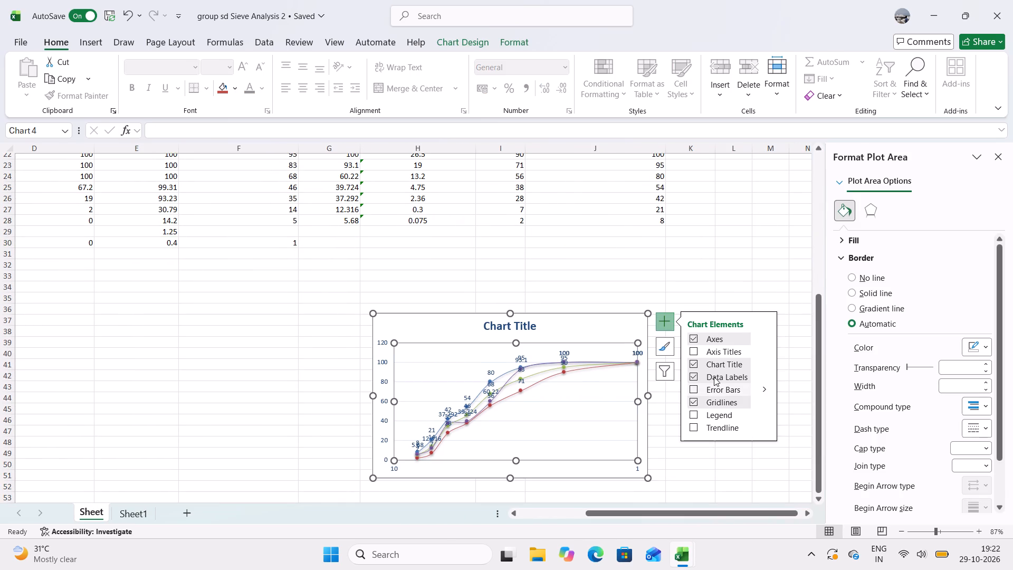
{"action": "left_click", "coordinate": [714, 377]}
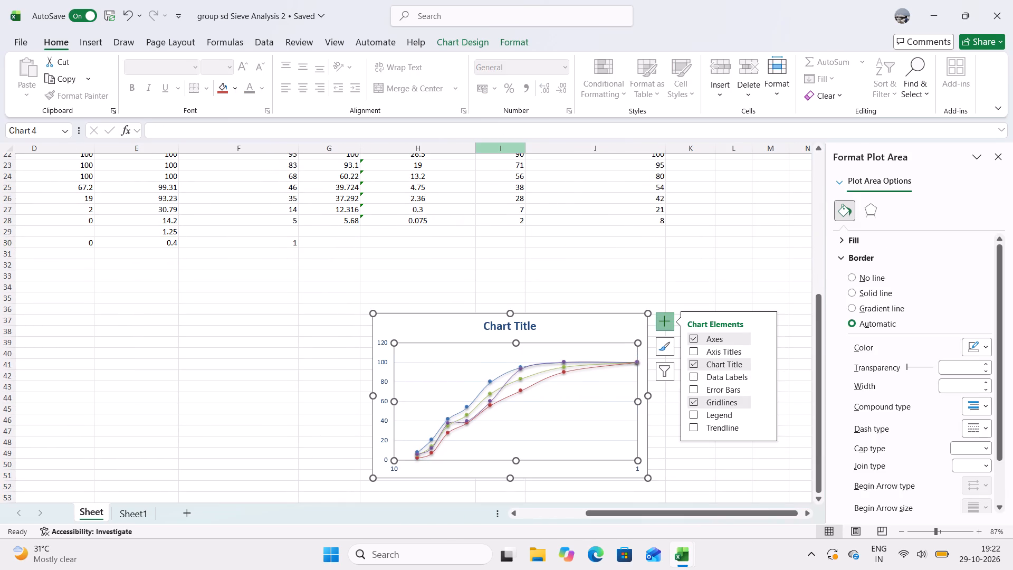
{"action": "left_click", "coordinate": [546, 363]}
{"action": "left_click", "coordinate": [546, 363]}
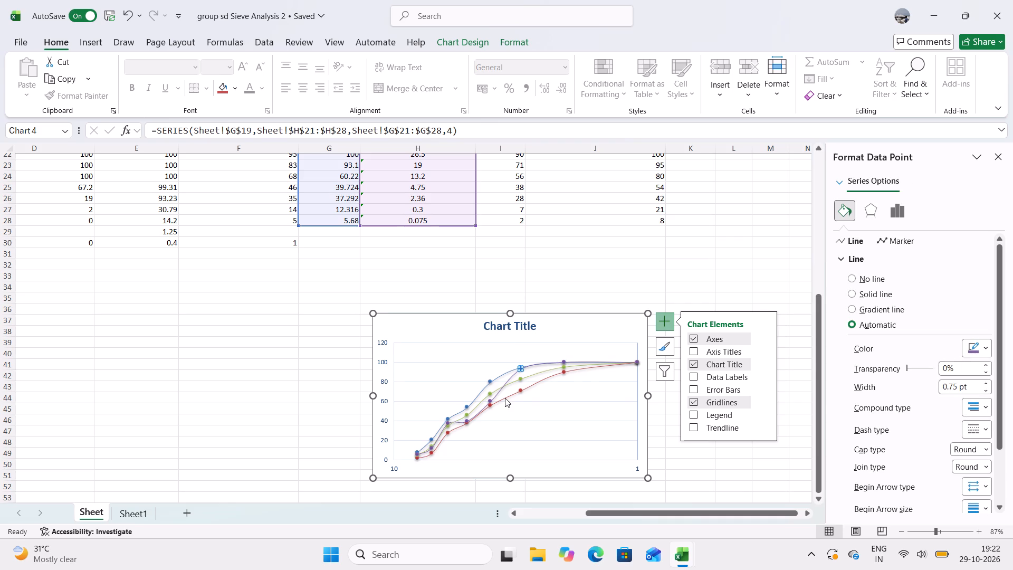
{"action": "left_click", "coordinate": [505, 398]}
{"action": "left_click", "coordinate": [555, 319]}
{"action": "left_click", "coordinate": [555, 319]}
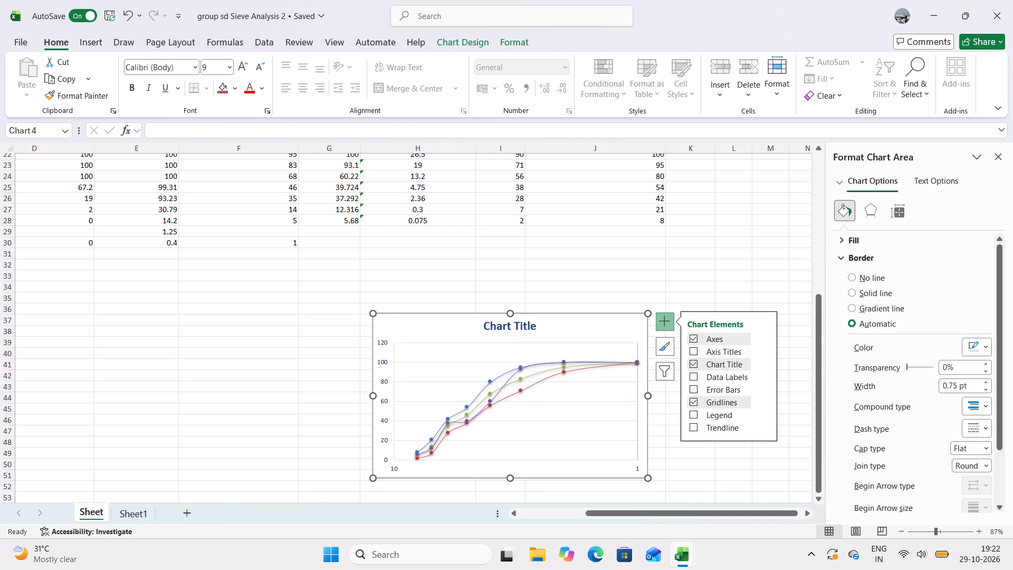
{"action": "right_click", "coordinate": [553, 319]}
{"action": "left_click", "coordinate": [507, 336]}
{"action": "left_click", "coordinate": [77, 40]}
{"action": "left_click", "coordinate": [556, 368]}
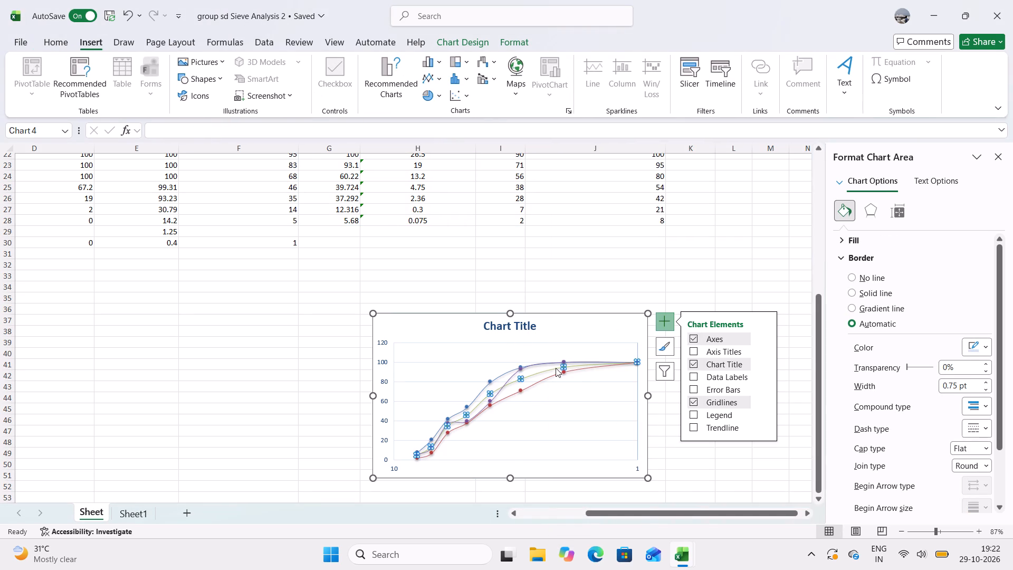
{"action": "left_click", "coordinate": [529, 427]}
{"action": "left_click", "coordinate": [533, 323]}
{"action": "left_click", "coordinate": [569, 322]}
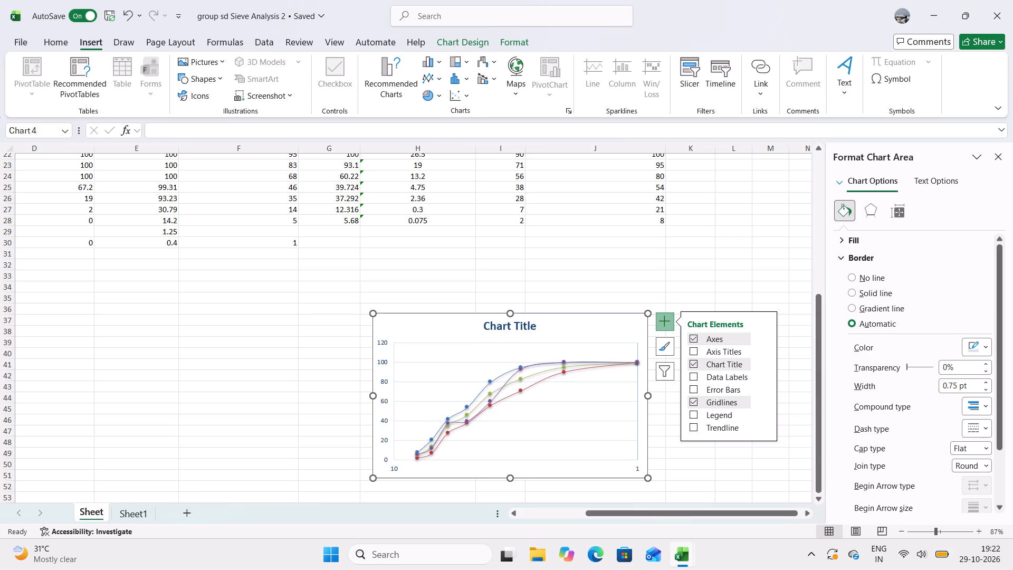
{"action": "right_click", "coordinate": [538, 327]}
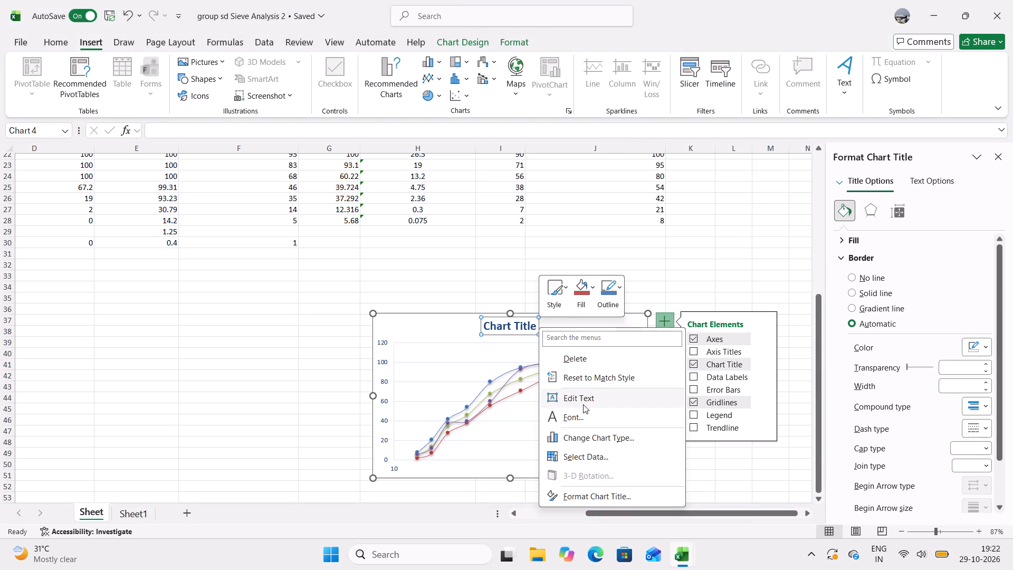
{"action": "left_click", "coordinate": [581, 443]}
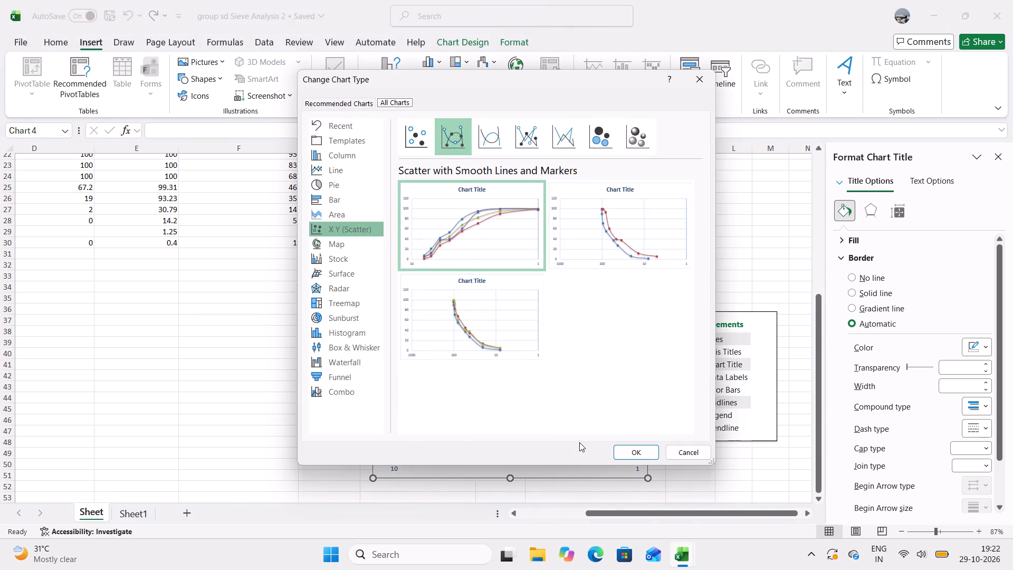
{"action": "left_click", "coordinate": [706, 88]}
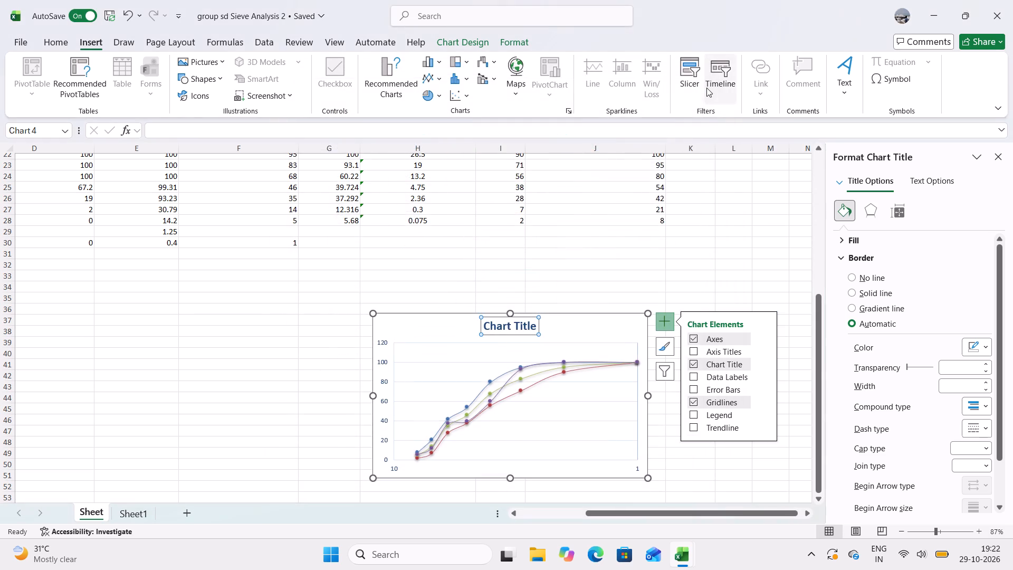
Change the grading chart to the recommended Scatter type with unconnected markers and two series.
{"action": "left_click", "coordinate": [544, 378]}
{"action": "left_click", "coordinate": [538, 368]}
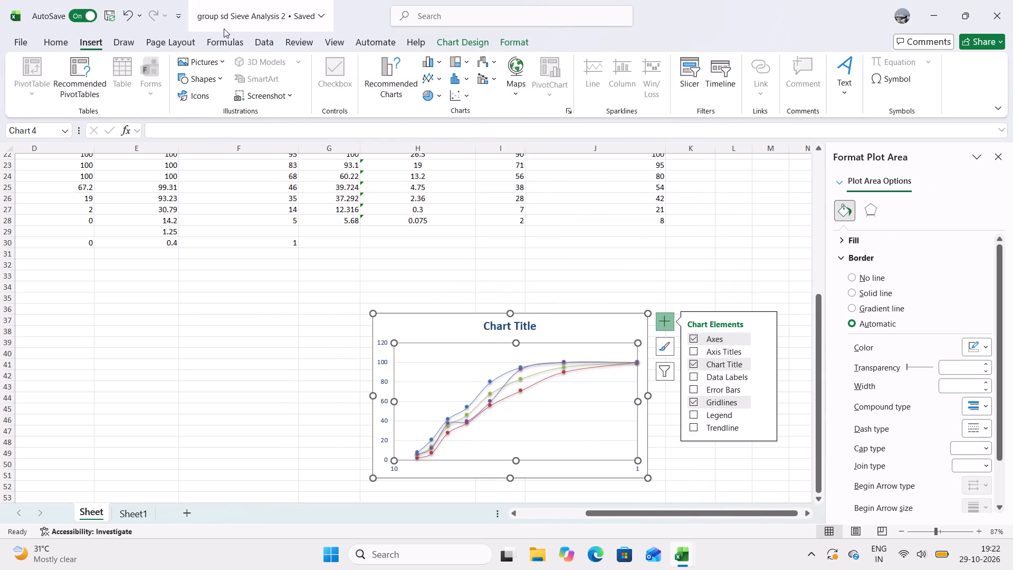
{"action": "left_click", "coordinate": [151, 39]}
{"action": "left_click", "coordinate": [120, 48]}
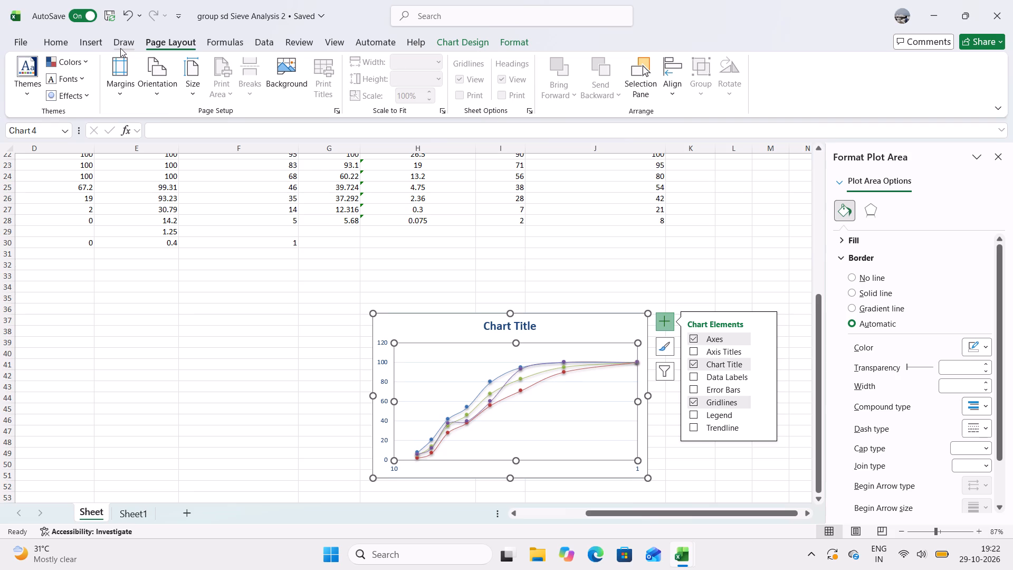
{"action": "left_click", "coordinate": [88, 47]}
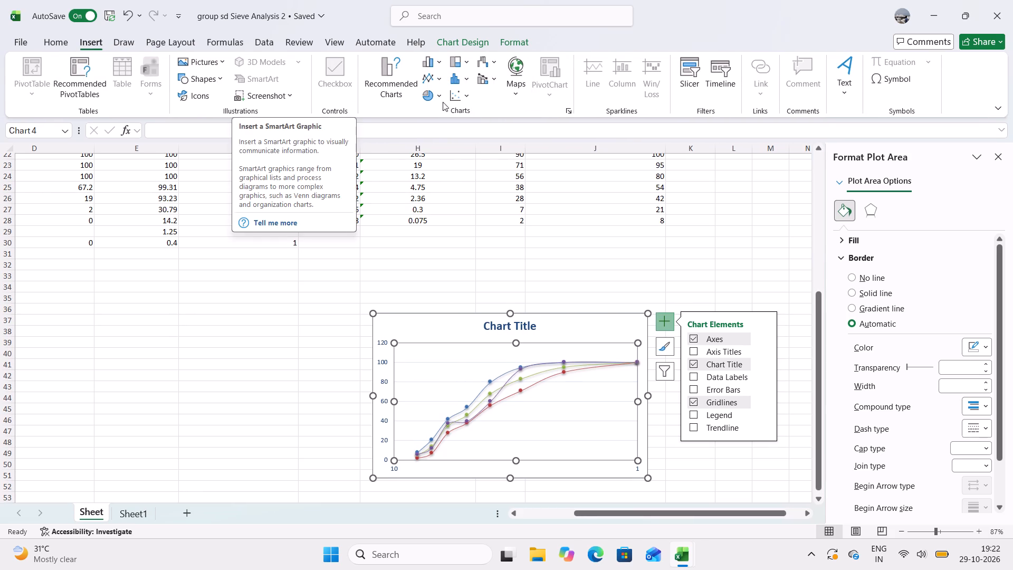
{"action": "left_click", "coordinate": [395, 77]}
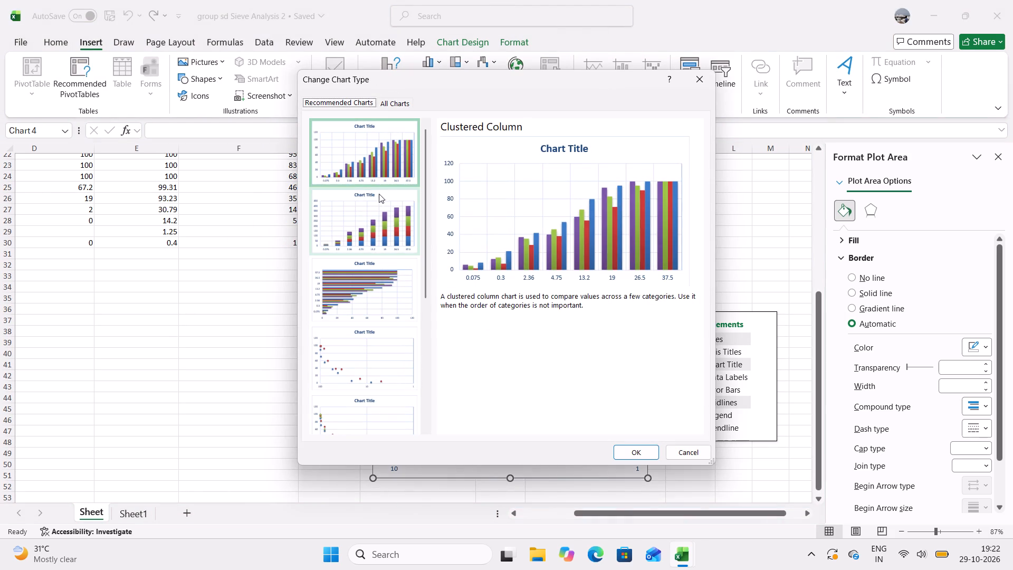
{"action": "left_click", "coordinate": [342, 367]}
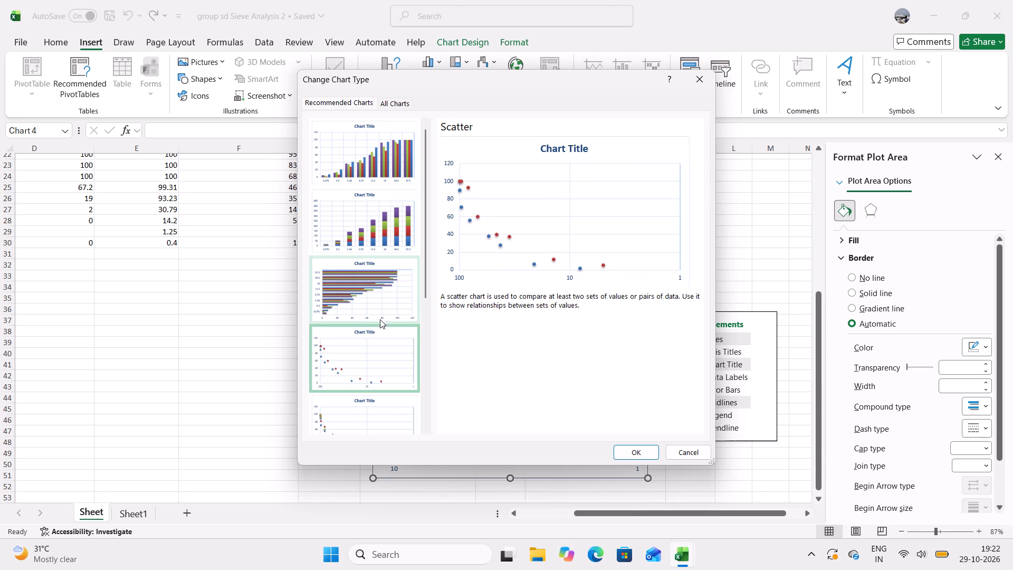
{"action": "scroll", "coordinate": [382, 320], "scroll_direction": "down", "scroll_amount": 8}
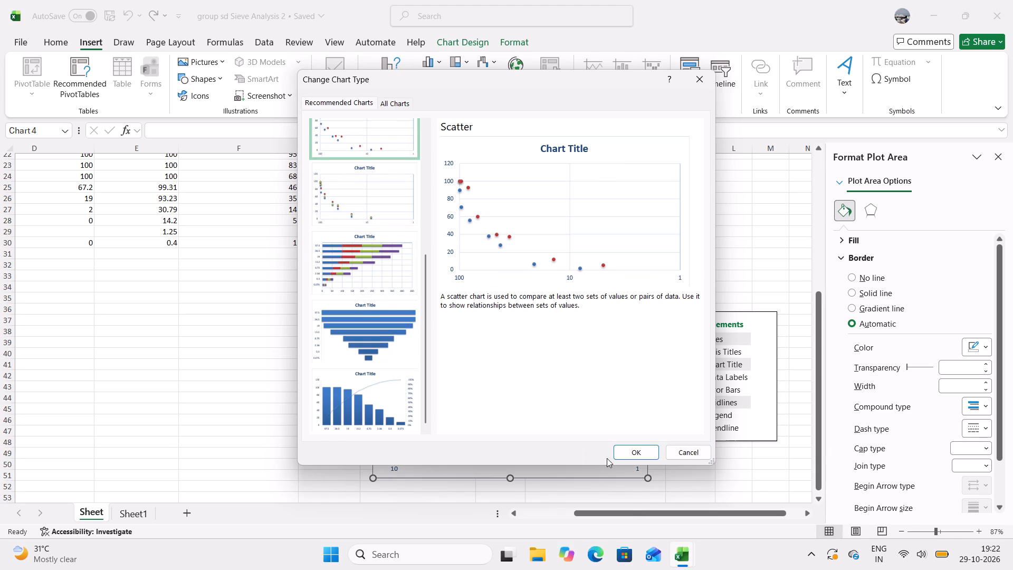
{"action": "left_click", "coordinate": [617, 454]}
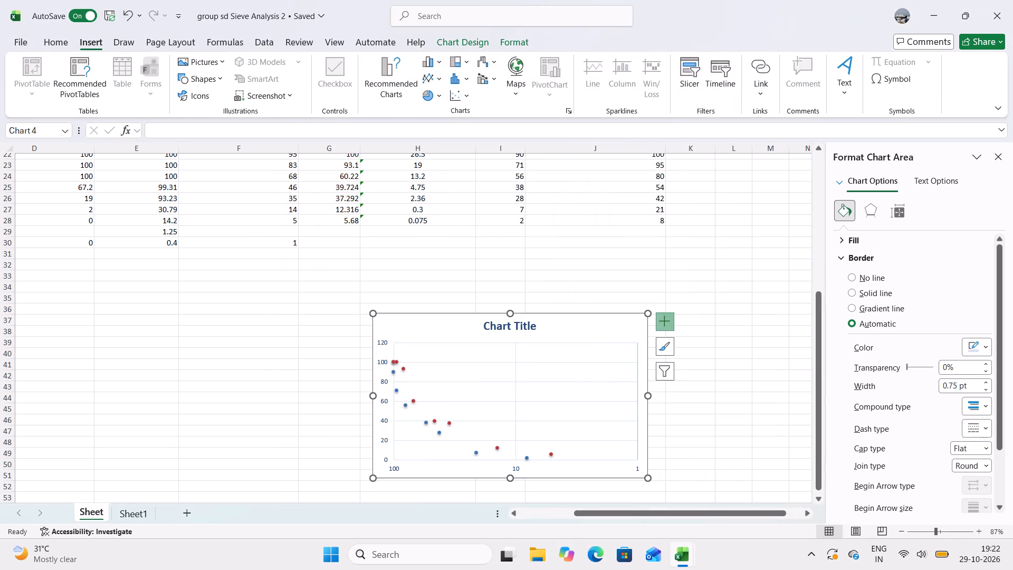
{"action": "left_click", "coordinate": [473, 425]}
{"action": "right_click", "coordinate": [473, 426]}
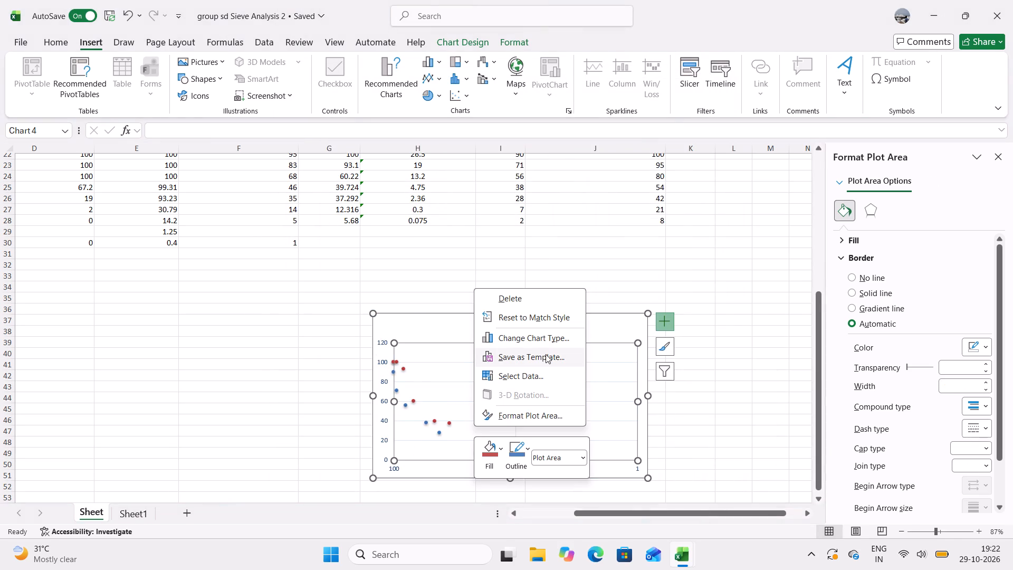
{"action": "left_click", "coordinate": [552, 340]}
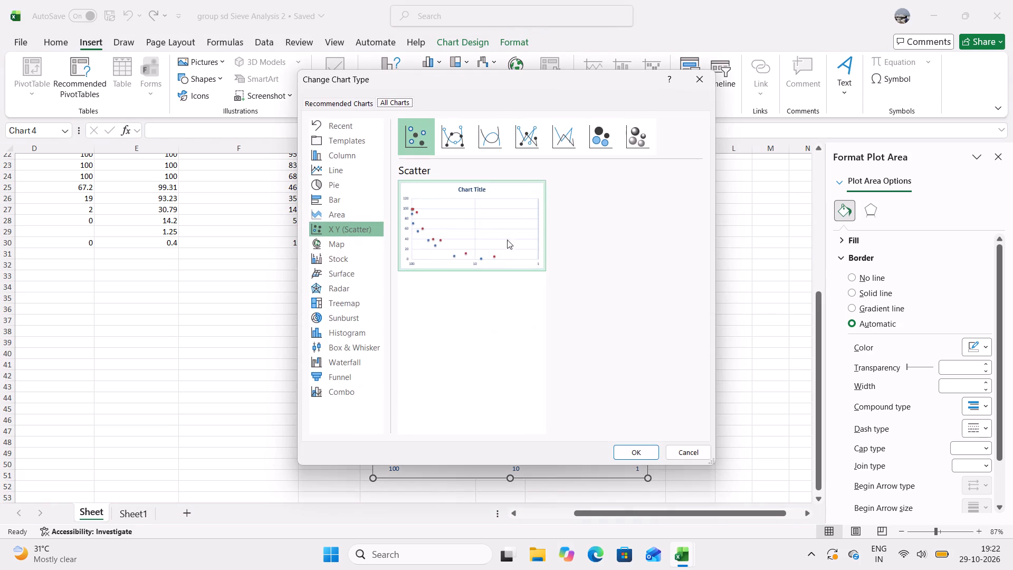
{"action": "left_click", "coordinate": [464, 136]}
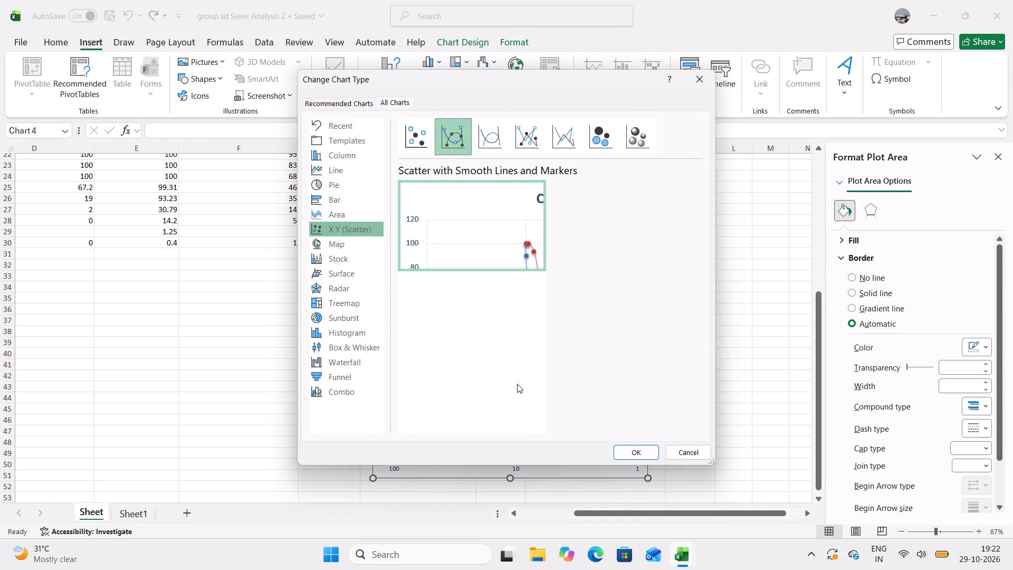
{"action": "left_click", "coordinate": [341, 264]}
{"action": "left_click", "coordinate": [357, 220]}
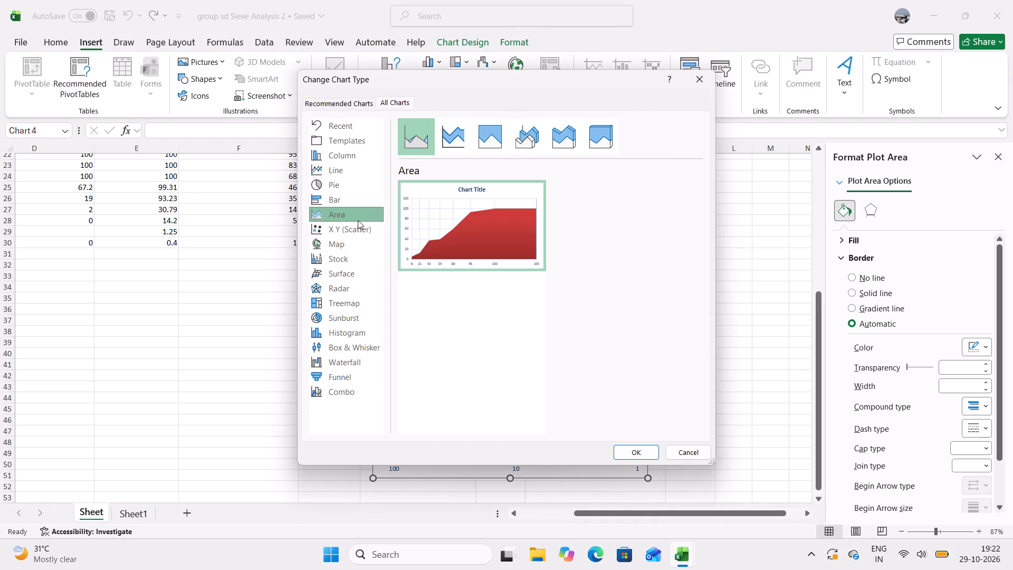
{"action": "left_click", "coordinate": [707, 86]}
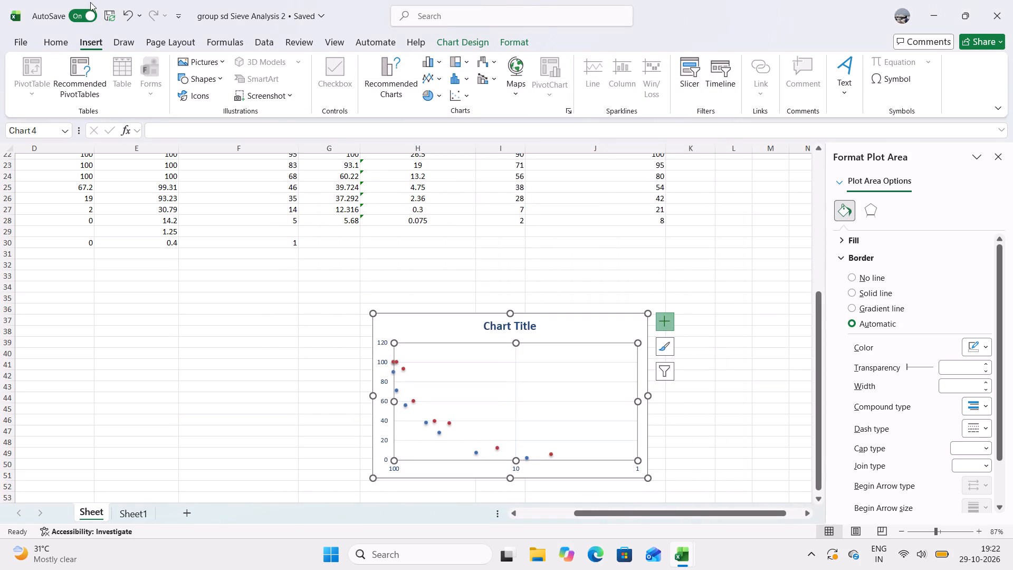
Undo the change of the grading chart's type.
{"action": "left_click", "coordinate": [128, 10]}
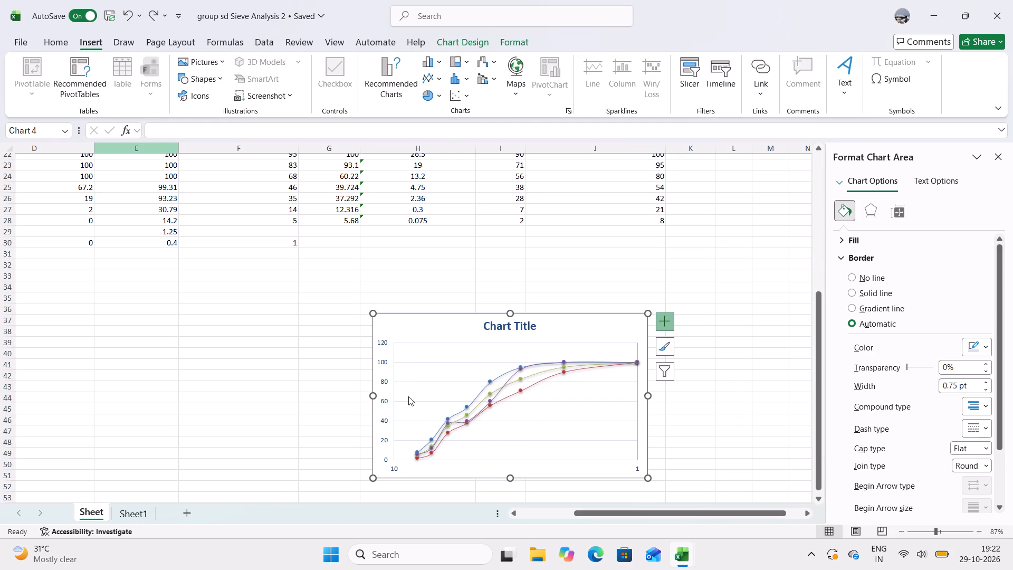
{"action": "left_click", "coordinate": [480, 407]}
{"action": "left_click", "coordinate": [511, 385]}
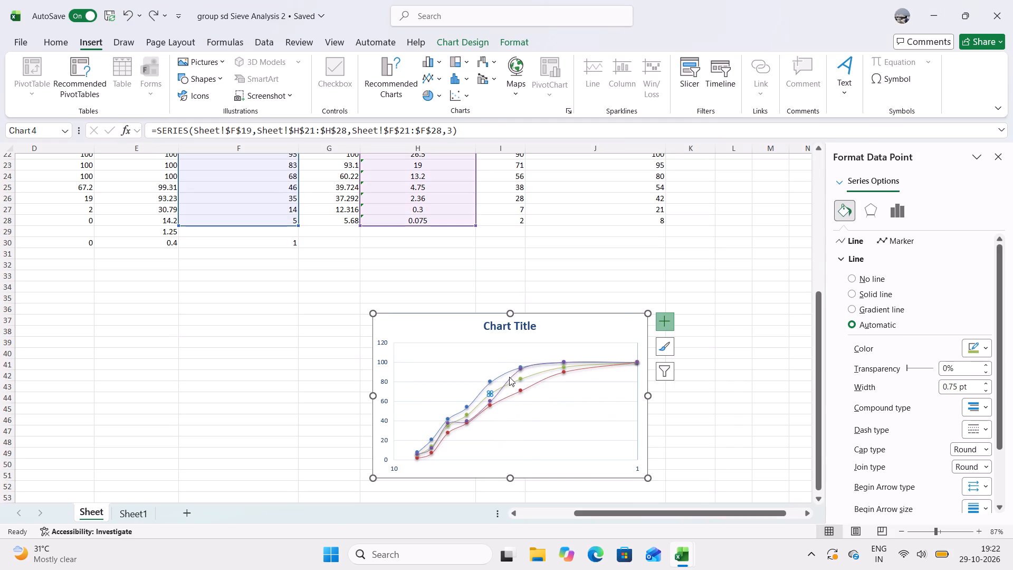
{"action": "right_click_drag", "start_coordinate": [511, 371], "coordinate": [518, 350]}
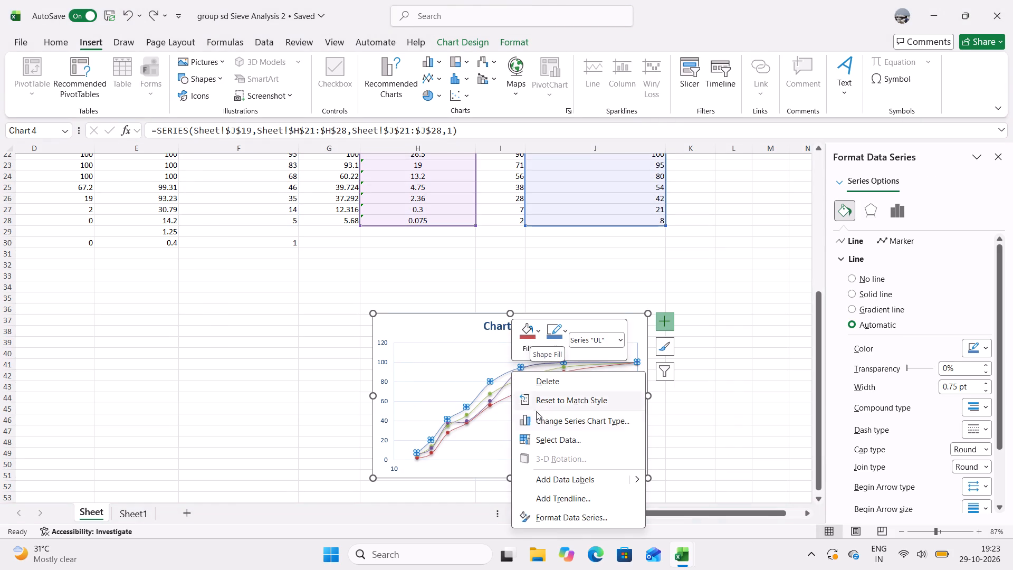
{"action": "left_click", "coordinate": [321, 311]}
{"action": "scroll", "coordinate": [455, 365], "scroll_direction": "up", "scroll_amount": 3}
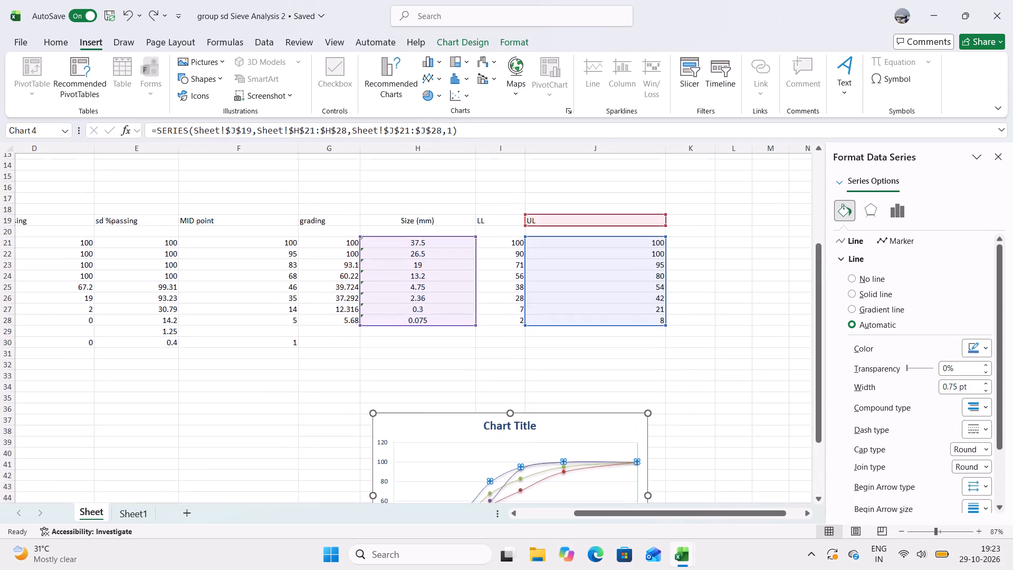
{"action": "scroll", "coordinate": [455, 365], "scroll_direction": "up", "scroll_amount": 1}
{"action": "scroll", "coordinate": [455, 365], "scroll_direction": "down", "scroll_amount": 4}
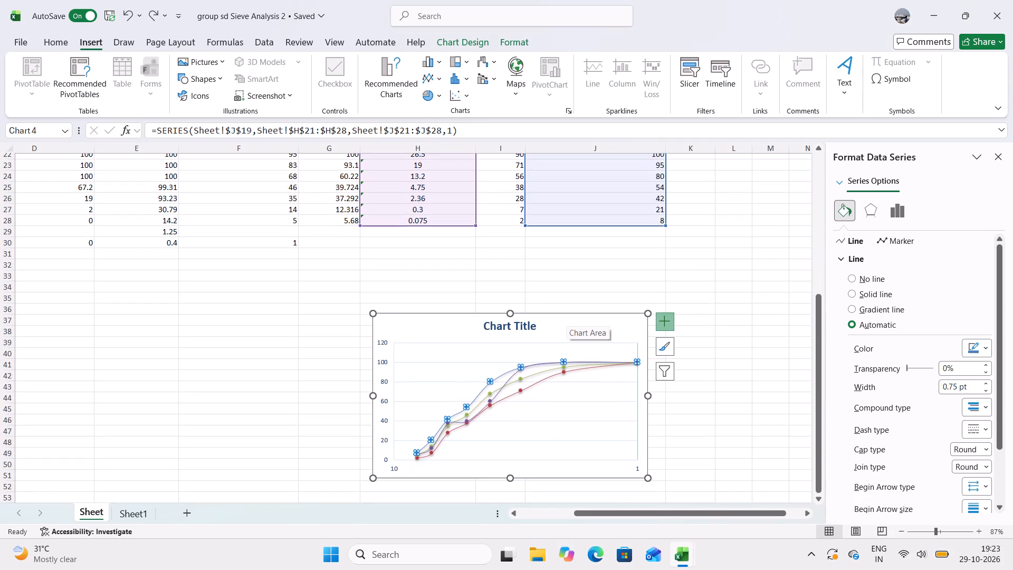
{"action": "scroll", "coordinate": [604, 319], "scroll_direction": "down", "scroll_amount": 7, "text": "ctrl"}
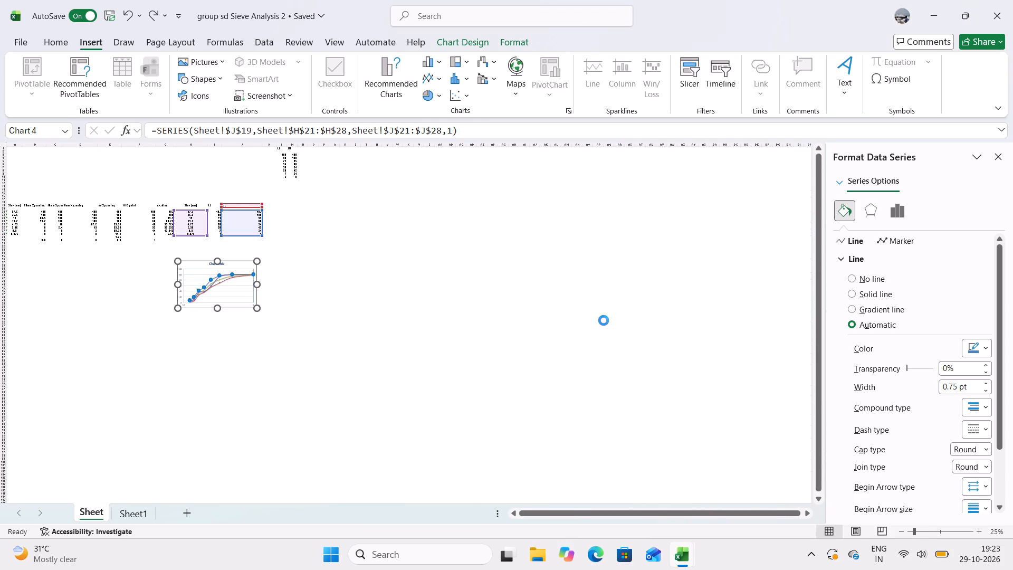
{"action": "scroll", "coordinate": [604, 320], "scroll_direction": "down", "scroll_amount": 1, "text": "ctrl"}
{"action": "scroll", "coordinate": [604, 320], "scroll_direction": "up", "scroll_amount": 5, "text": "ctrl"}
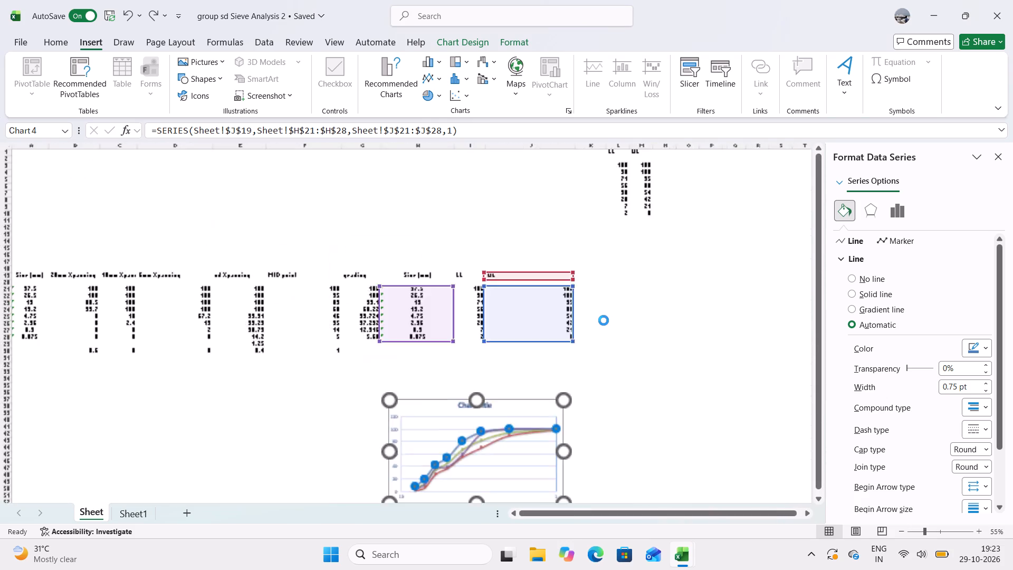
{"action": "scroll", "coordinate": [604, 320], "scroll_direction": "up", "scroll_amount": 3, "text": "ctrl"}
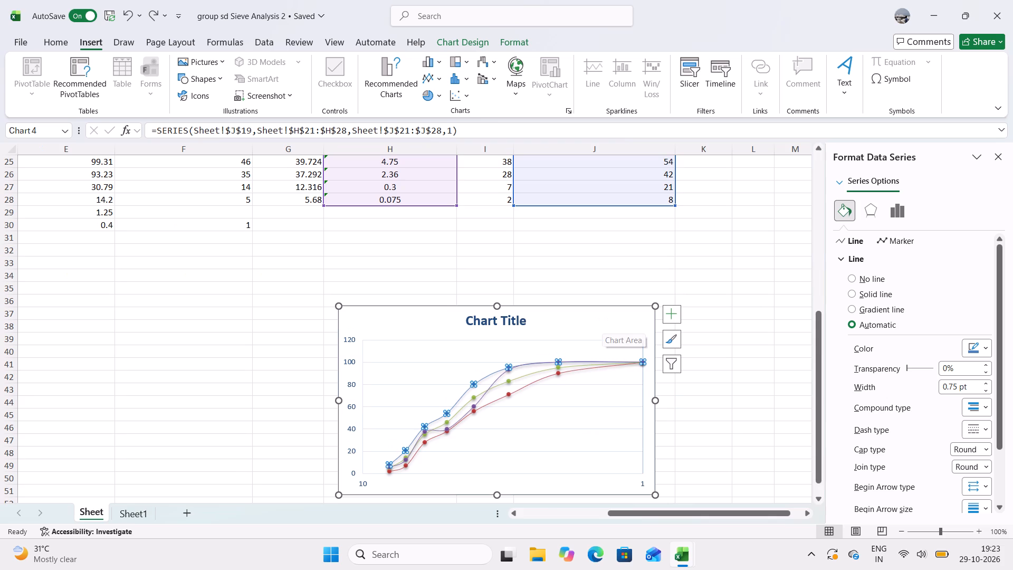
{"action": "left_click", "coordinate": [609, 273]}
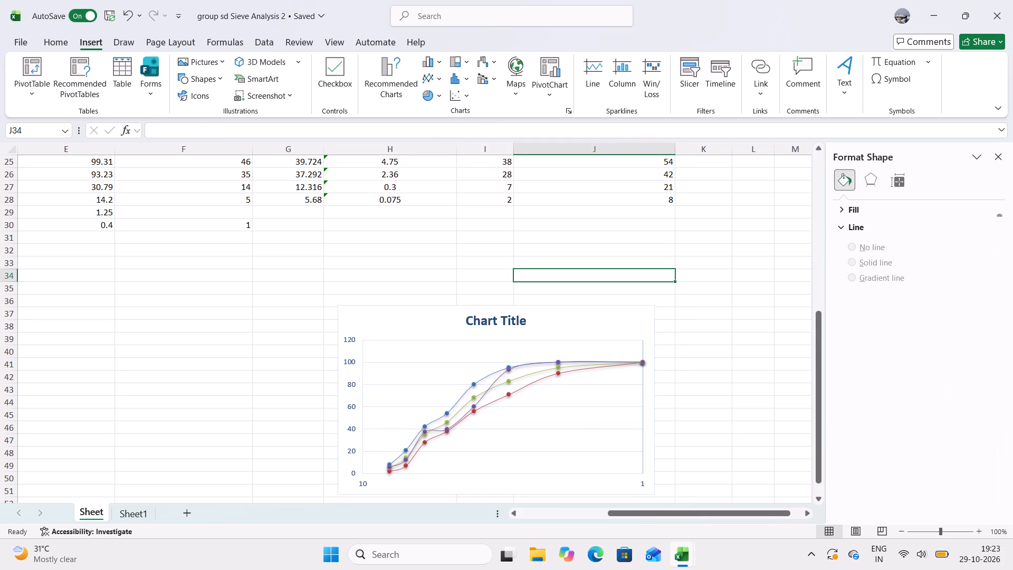
Add axis titles to the horizontal and vertical axes of the grading chart.
{"action": "scroll", "coordinate": [670, 354], "scroll_direction": "down", "scroll_amount": 2}
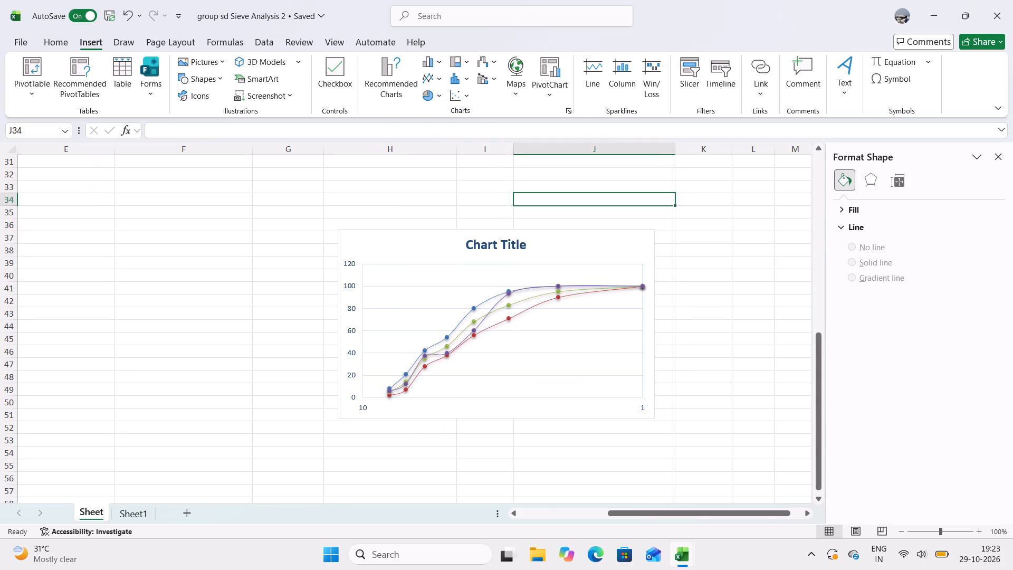
{"action": "left_click", "coordinate": [443, 367]}
{"action": "left_click", "coordinate": [514, 405]}
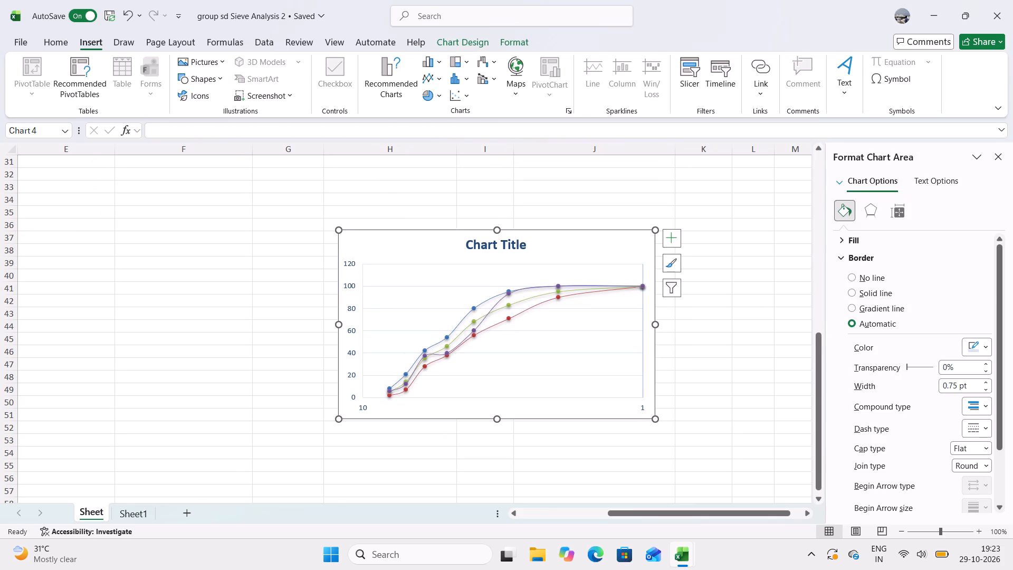
{"action": "left_click", "coordinate": [671, 241]}
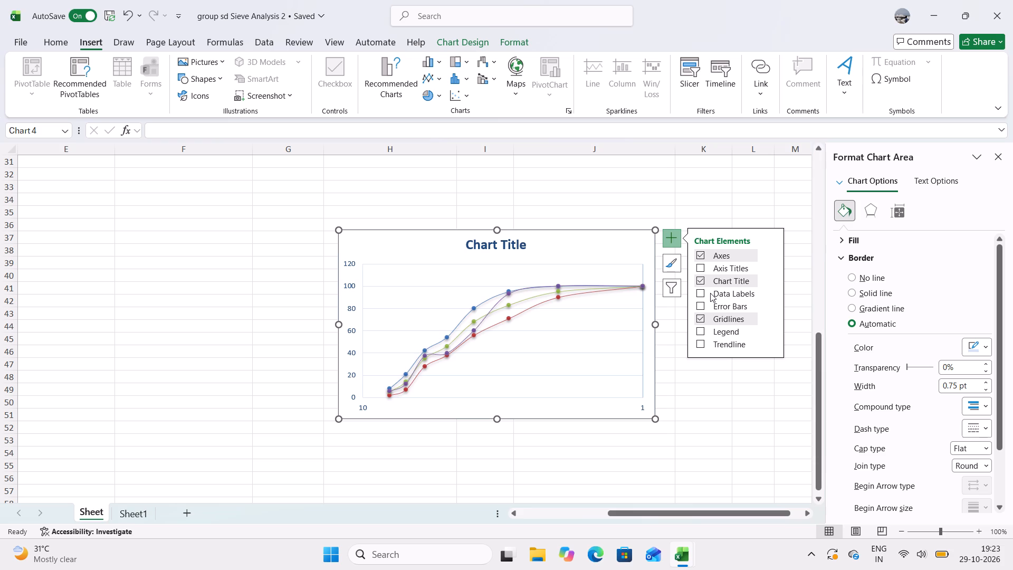
{"action": "left_click", "coordinate": [700, 264]}
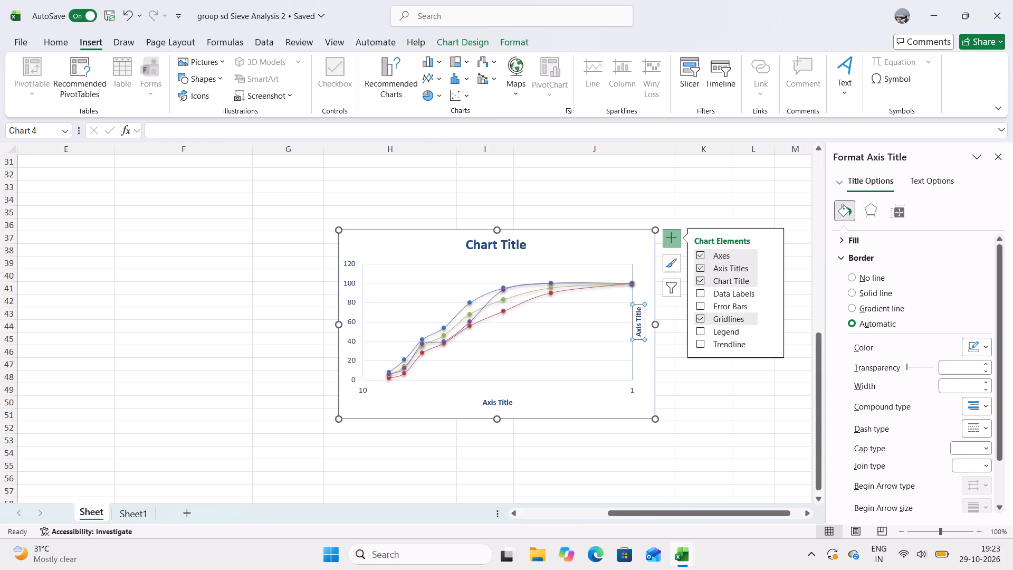
Shift the chart slightly left on the sheet and try to reposition its vertical axis title.
{"action": "left_click_drag", "start_coordinate": [647, 317], "coordinate": [628, 302]}
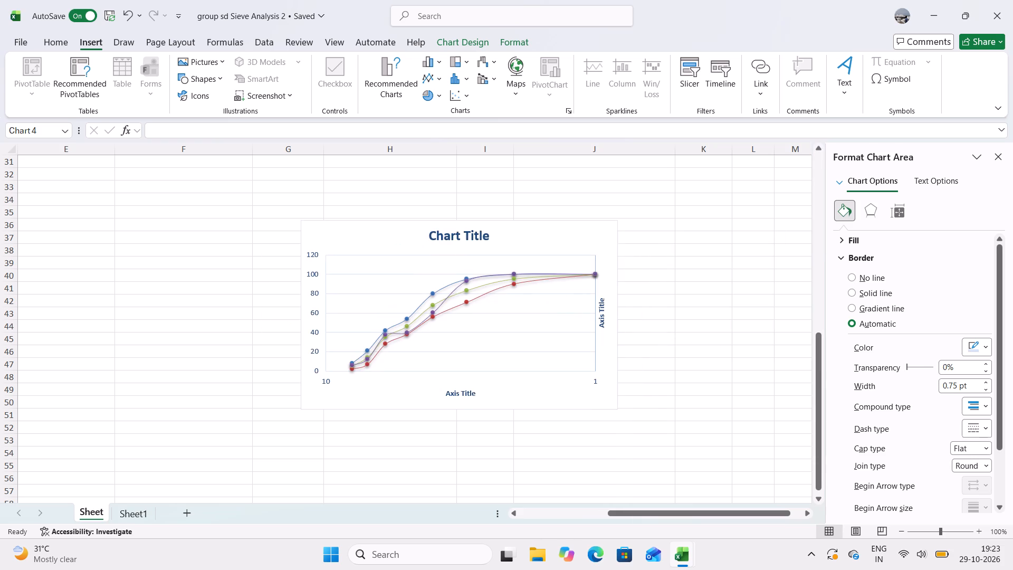
{"action": "left_click", "coordinate": [606, 311]}
{"action": "left_click_drag", "start_coordinate": [611, 309], "coordinate": [603, 322]}
{"action": "left_click_drag", "start_coordinate": [588, 323], "coordinate": [598, 319]}
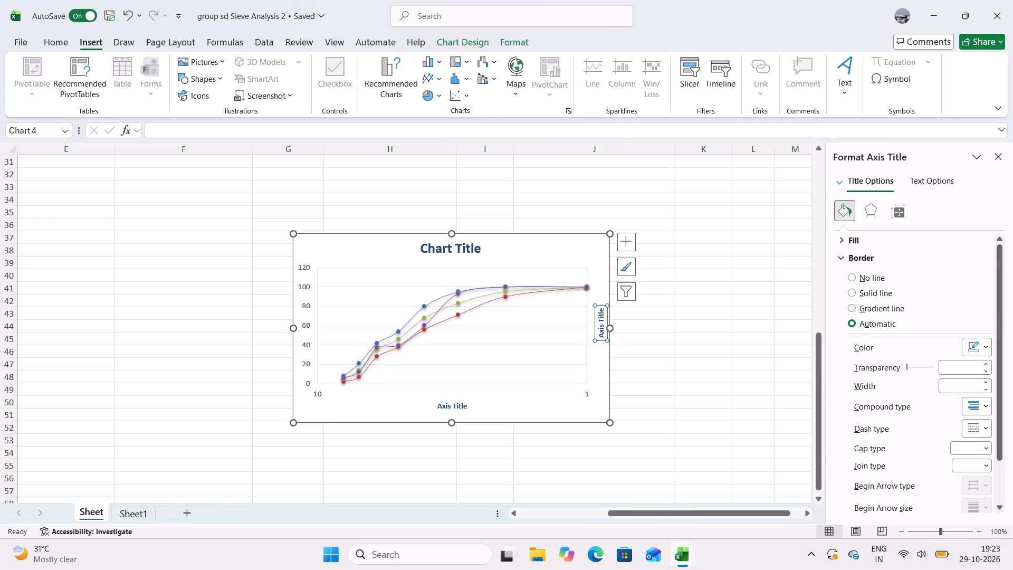
{"action": "left_click_drag", "start_coordinate": [598, 321], "coordinate": [584, 323]}
{"action": "left_click", "coordinate": [598, 327]}
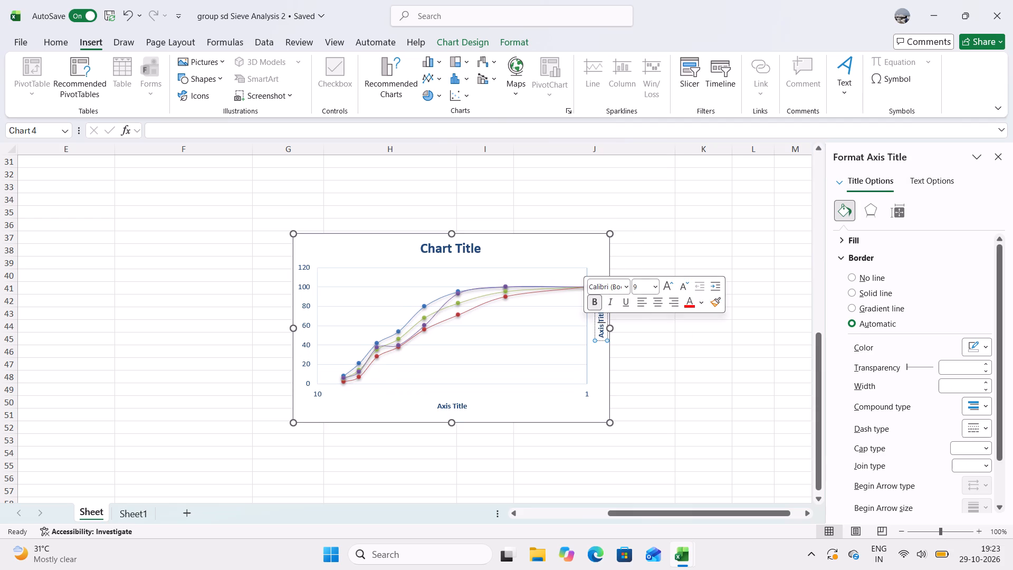
{"action": "left_click", "coordinate": [595, 324]}
{"action": "left_click_drag", "start_coordinate": [595, 324], "coordinate": [568, 350]}
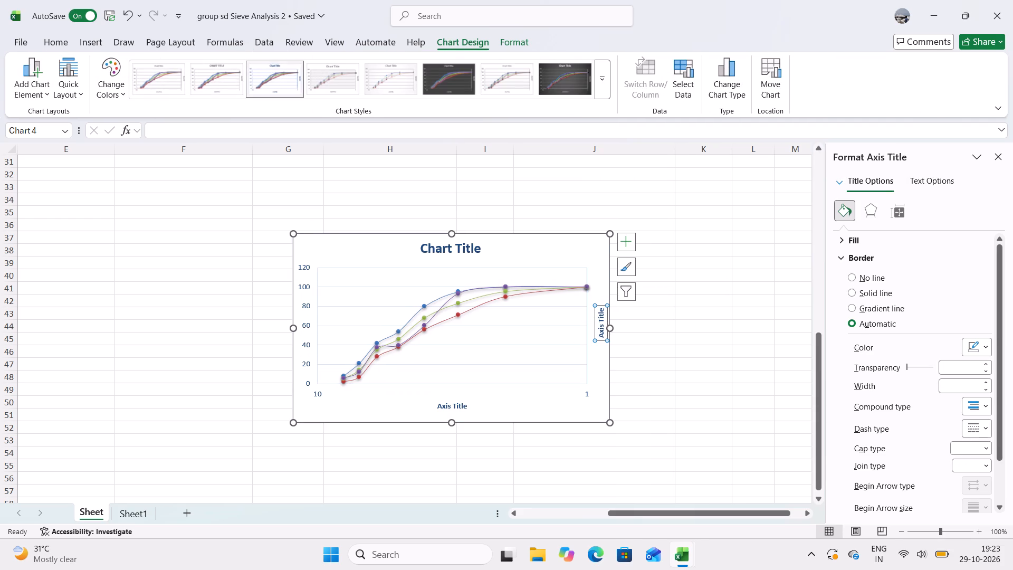
{"action": "left_click", "coordinate": [601, 327]}
Try the first chart style and apply the second one, with uppercase gray titles and differently shaped markers.
{"action": "left_click", "coordinate": [150, 72]}
{"action": "left_click", "coordinate": [217, 69]}
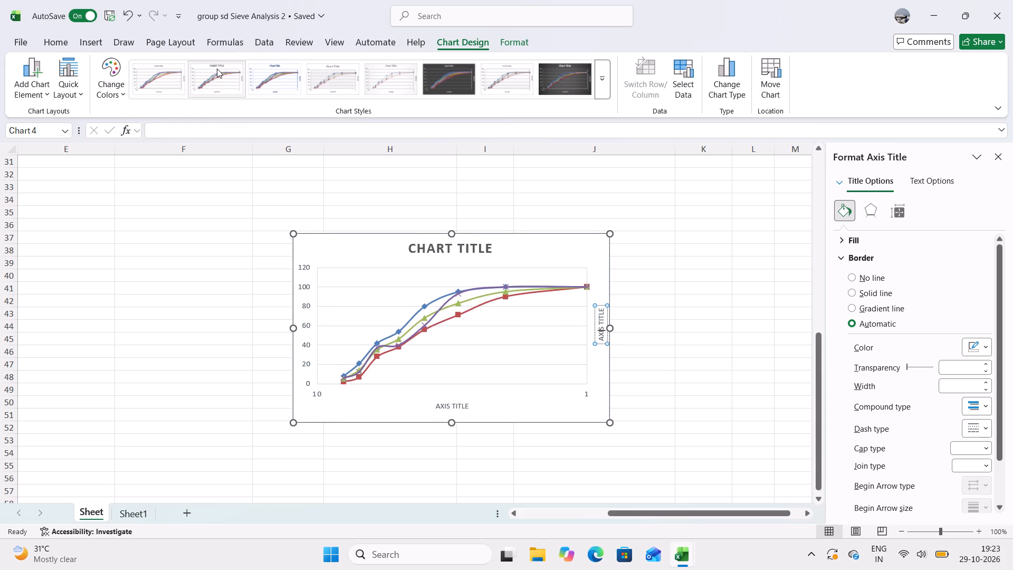
Apply the first chart style to the grading chart.
{"action": "left_click", "coordinate": [165, 75]}
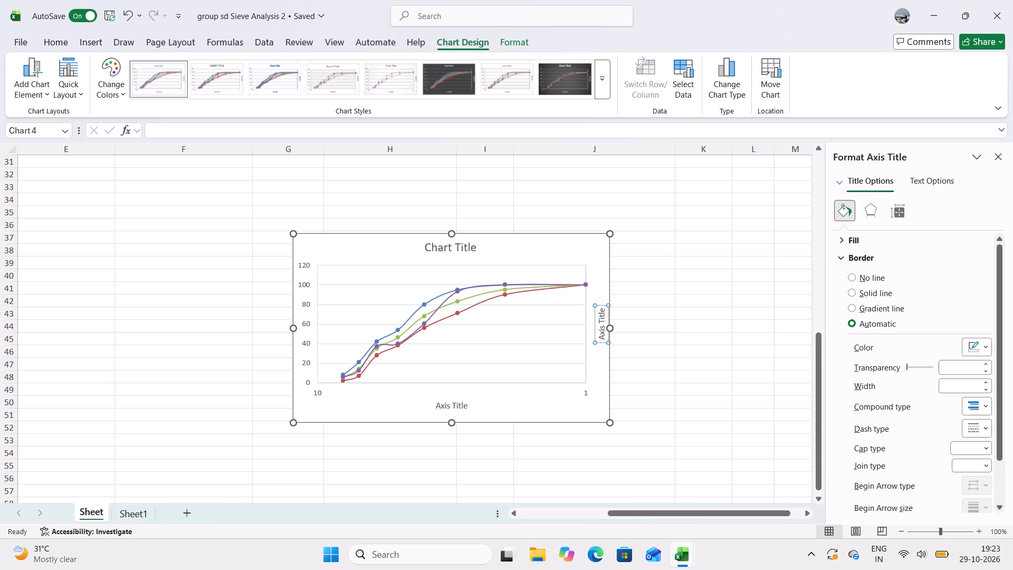
Shift the chart slightly left and down on the sheet and move its vertical axis title to the chart's left edge, beside the value labels.
{"action": "left_click", "coordinate": [600, 320]}
{"action": "left_click", "coordinate": [594, 306]}
{"action": "left_click_drag", "start_coordinate": [596, 304], "coordinate": [580, 324]}
{"action": "left_click_drag", "start_coordinate": [580, 324], "coordinate": [578, 326]}
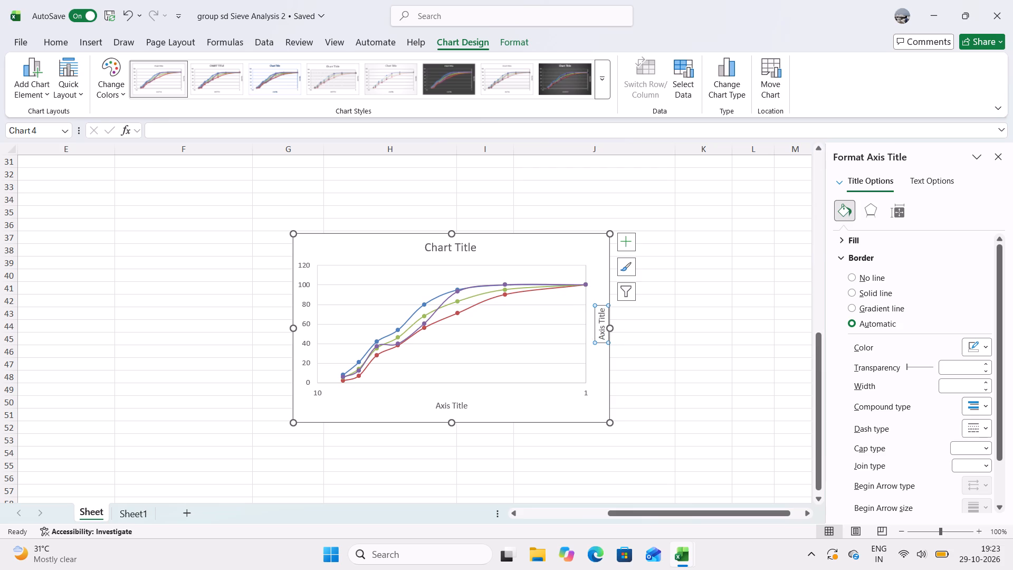
{"action": "left_click_drag", "start_coordinate": [591, 335], "coordinate": [557, 348]}
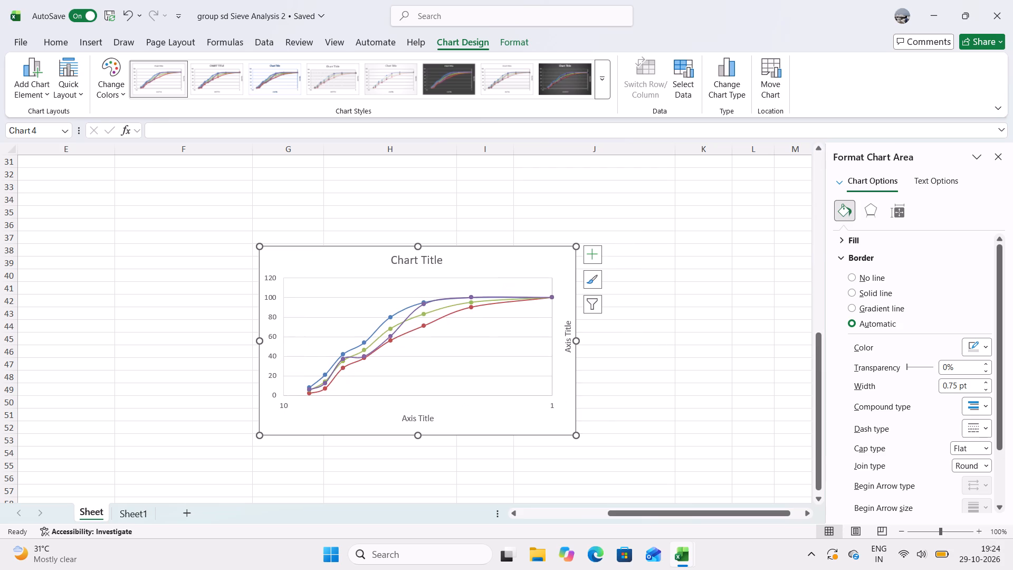
{"action": "left_click_drag", "start_coordinate": [566, 333], "coordinate": [309, 329]}
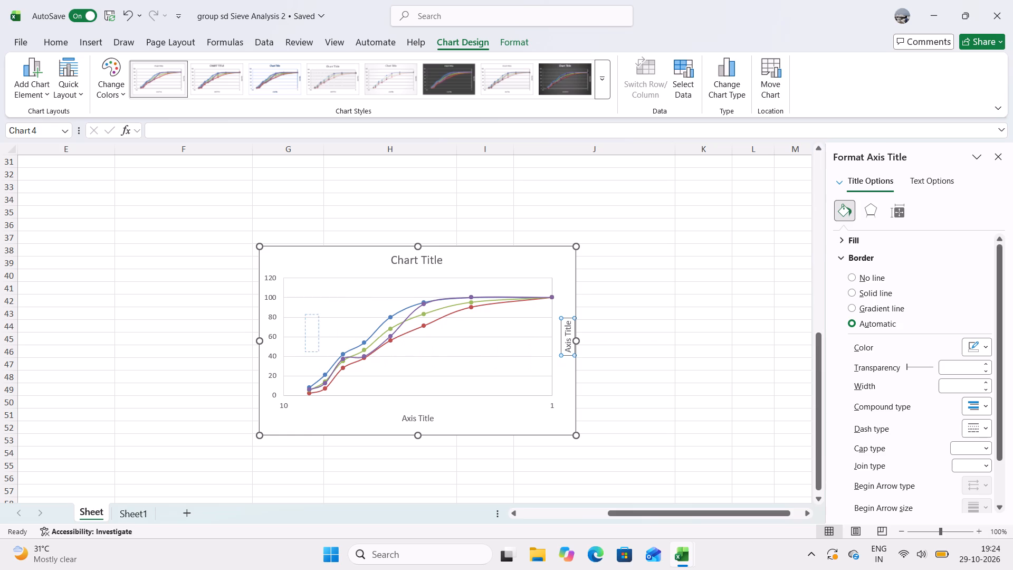
{"action": "left_click_drag", "start_coordinate": [309, 329], "coordinate": [226, 337]}
{"action": "left_click", "coordinate": [218, 340]}
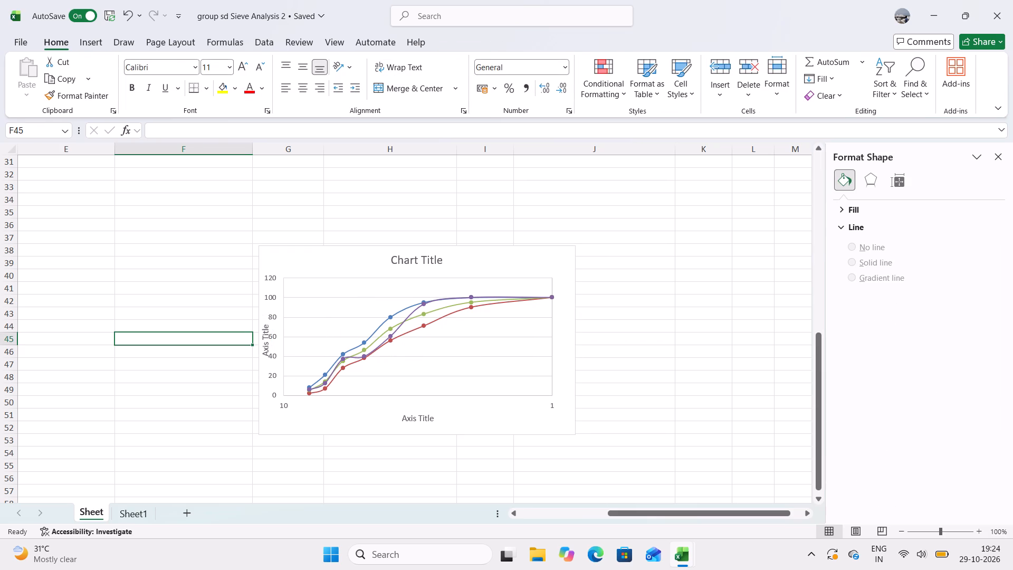
{"action": "left_click_drag", "start_coordinate": [264, 341], "coordinate": [255, 335]}
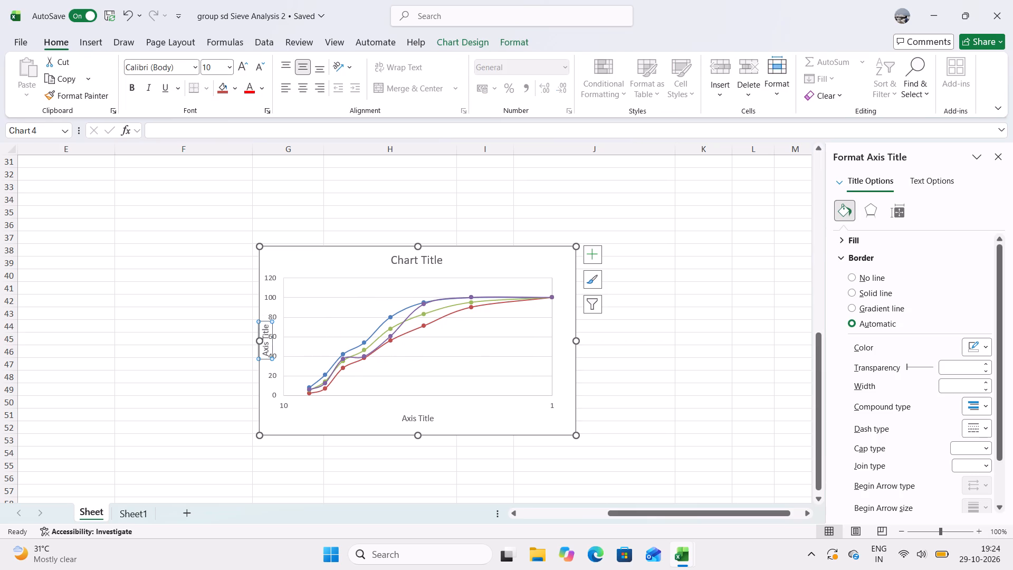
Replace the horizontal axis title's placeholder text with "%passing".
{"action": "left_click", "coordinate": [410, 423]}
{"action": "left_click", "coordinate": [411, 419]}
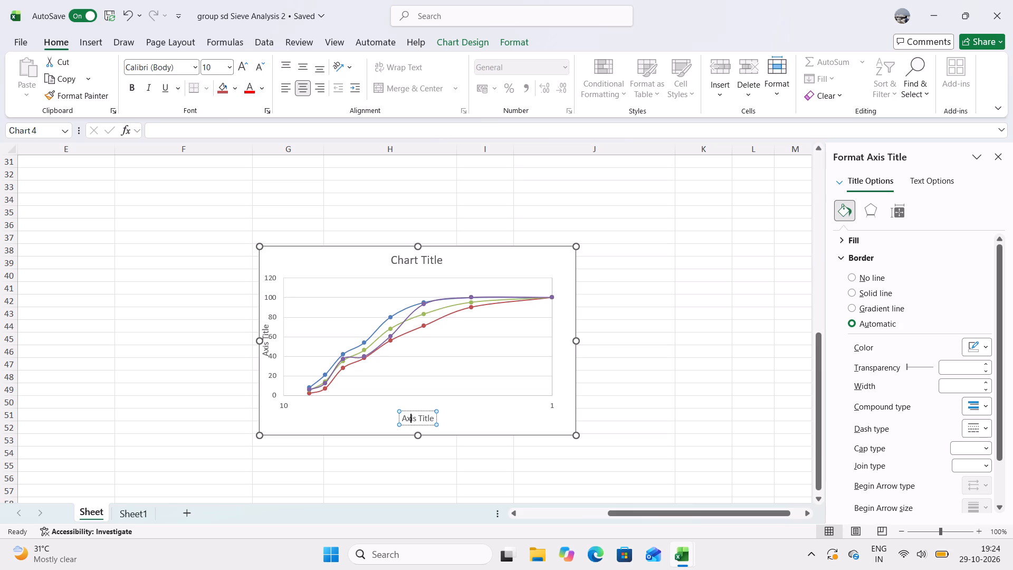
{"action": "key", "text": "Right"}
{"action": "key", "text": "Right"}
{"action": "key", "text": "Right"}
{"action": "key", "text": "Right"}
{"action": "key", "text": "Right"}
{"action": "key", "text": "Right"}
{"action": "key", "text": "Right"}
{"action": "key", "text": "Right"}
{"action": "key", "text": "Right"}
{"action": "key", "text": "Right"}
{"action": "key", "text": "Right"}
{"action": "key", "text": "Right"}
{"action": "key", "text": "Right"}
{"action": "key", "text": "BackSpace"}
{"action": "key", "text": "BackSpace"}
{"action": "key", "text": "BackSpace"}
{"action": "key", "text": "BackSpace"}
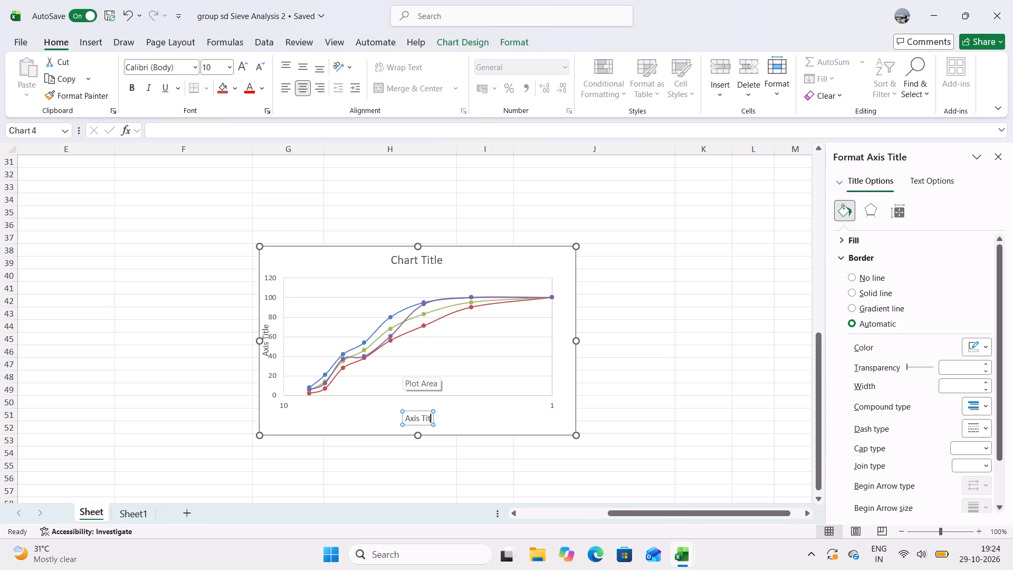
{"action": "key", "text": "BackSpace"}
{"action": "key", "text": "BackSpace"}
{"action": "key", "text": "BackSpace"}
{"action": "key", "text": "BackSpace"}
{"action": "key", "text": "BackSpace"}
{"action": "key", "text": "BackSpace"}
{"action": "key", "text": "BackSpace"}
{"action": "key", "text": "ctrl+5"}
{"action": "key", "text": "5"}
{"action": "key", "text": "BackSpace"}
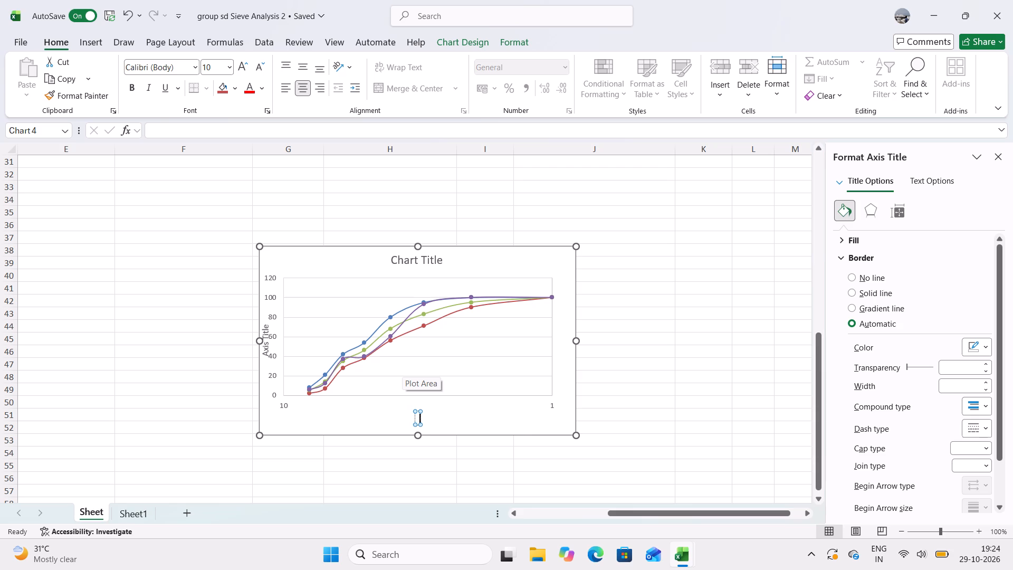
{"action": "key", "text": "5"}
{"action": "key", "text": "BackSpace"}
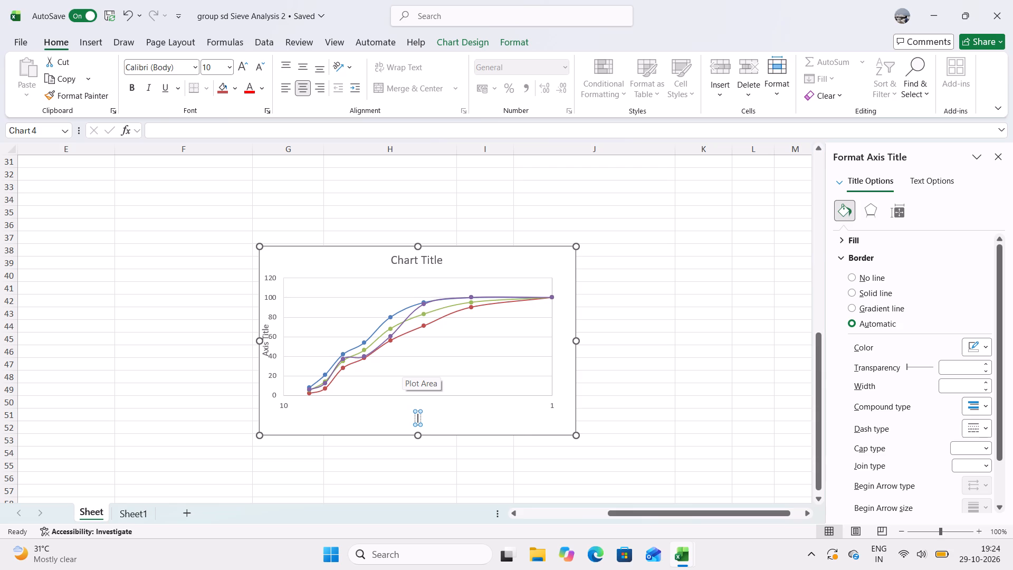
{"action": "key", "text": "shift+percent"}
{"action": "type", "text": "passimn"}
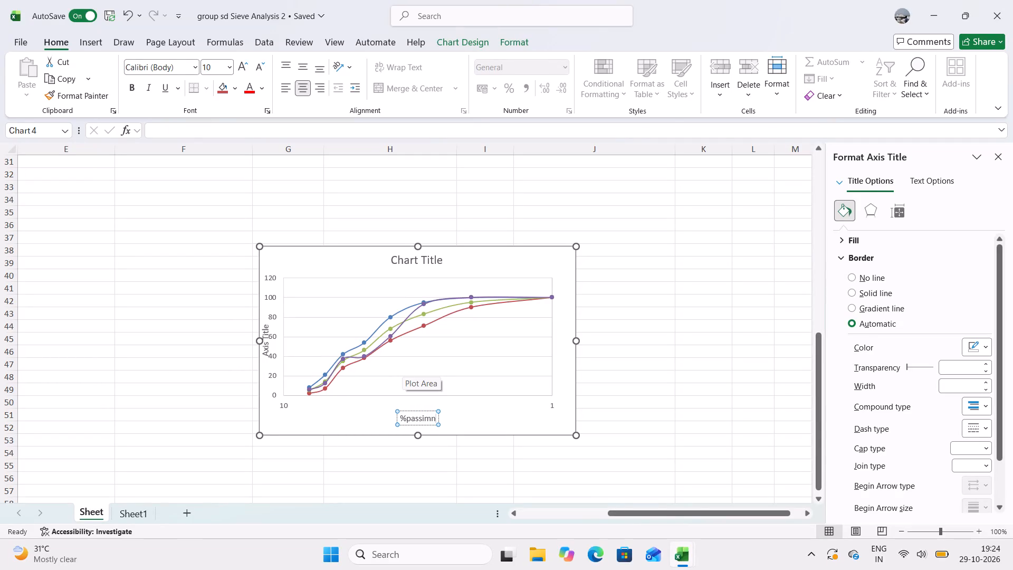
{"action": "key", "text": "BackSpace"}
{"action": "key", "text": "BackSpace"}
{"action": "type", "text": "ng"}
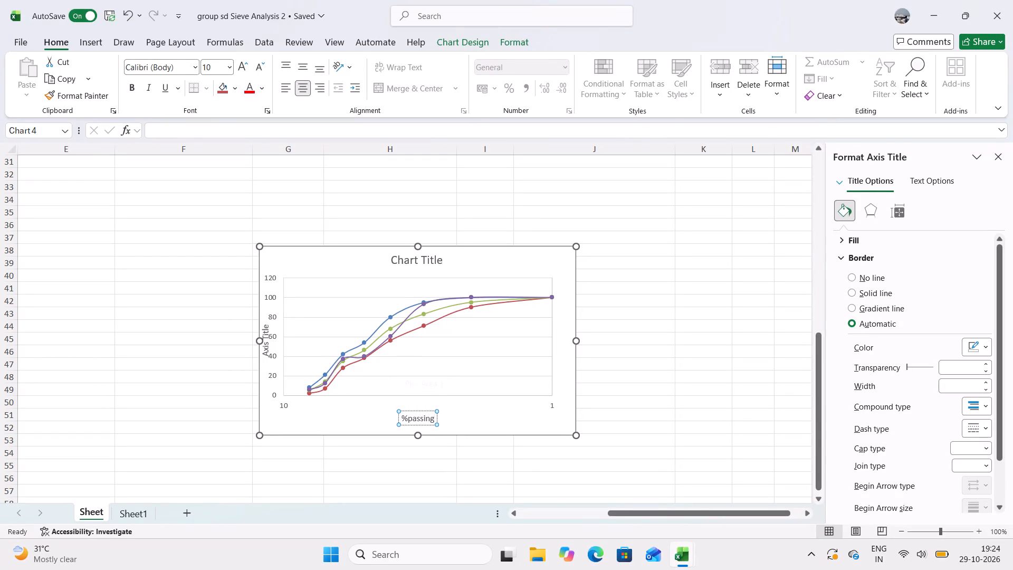
Change the horizontal axis title's text to "seive size".
{"action": "key", "text": "BackSpace"}
{"action": "key", "text": "BackSpace"}
{"action": "key", "text": "BackSpace"}
{"action": "key", "text": "BackSpace"}
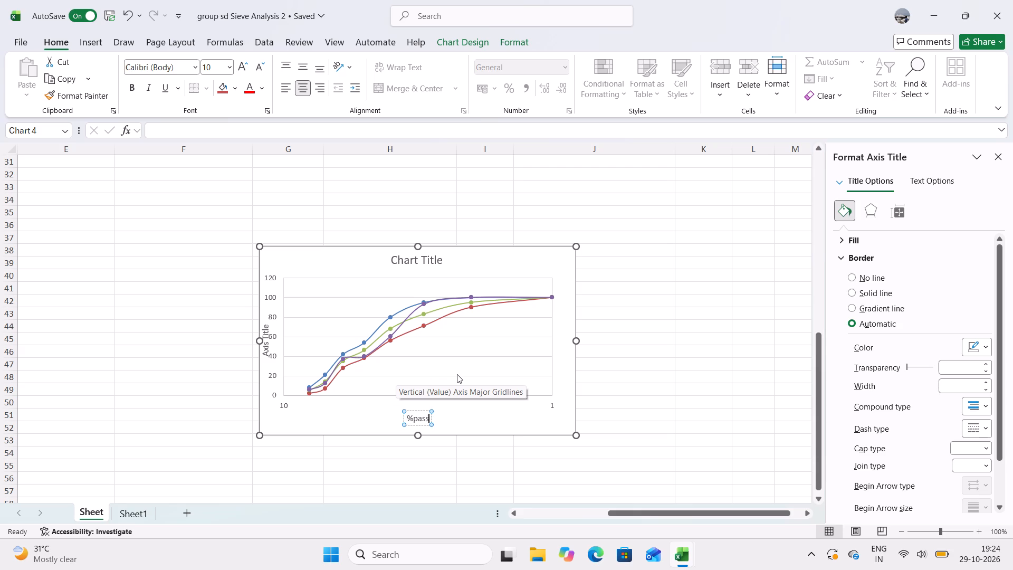
{"action": "key", "text": "BackSpace"}
{"action": "key", "text": "BackSpace"}
{"action": "key", "text": "BackSpace"}
{"action": "key", "text": "BackSpace"}
{"action": "key", "text": "BackSpace"}
{"action": "type", "text": "se"}
{"action": "type", "text": "ive s"}
{"action": "key", "text": "i"}
{"action": "type", "text": "ze"}
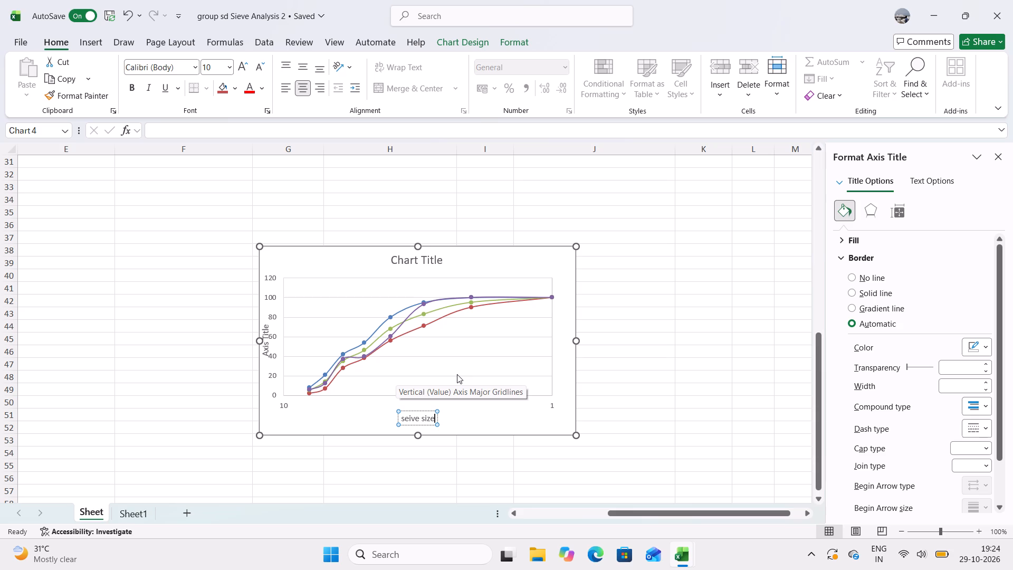
Replace the vertical axis title's placeholder text with "%passing".
{"action": "left_click", "coordinate": [270, 341]}
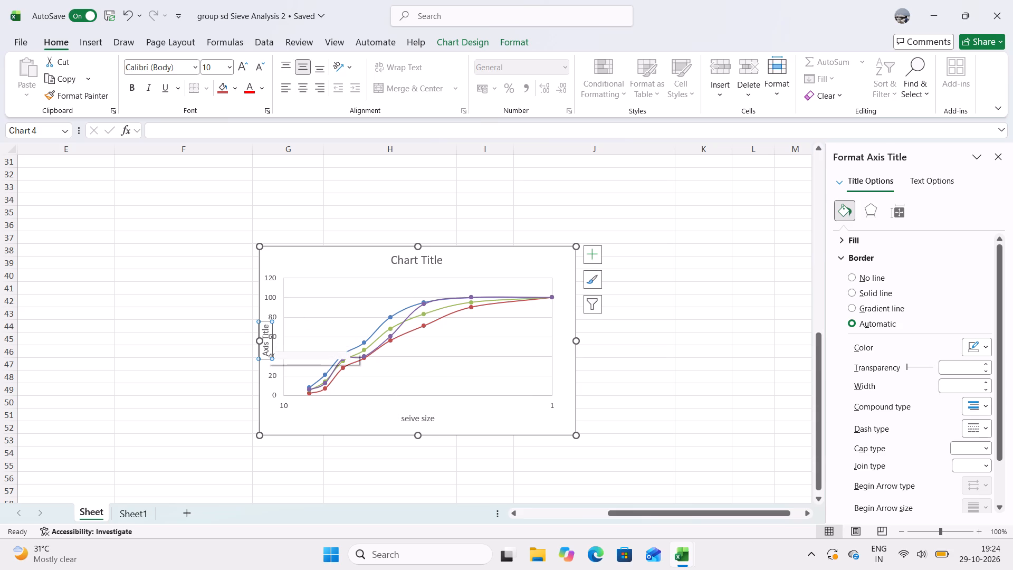
{"action": "left_click", "coordinate": [263, 347]}
{"action": "key", "text": "Up"}
{"action": "key", "text": "Up"}
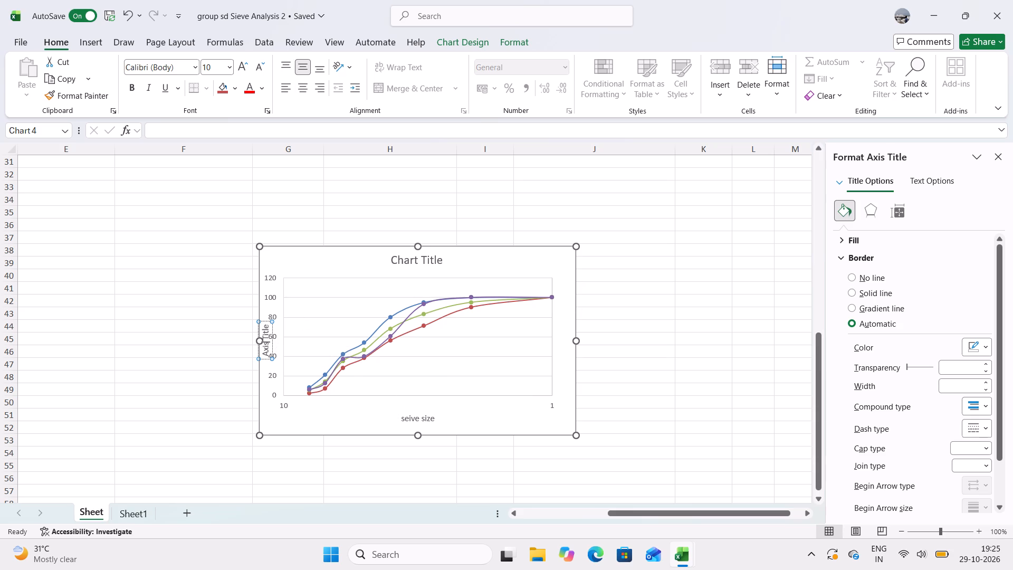
{"action": "key", "text": "Up"}
{"action": "key", "text": "Up"}
{"action": "key", "text": "Up"}
{"action": "key", "text": "Up"}
{"action": "key", "text": "Up"}
{"action": "key", "text": "Up"}
{"action": "key", "text": "Up"}
{"action": "key", "text": "BackSpace"}
{"action": "key", "text": "BackSpace"}
{"action": "key", "text": "BackSpace"}
{"action": "key", "text": "BackSpace"}
{"action": "key", "text": "BackSpace"}
{"action": "key", "text": "BackSpace"}
{"action": "key", "text": "BackSpace"}
{"action": "key", "text": "BackSpace"}
{"action": "key", "text": "BackSpace"}
{"action": "key", "text": "BackSpace"}
{"action": "key", "text": "BackSpace"}
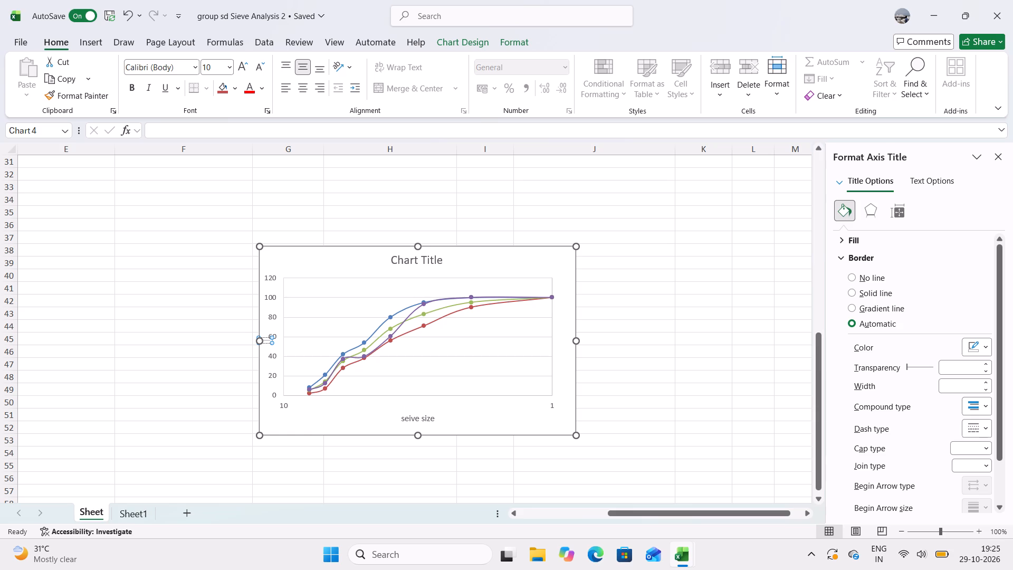
{"action": "key", "text": "shift+percent"}
{"action": "type", "text": "pass"}
{"action": "type", "text": "ing"}
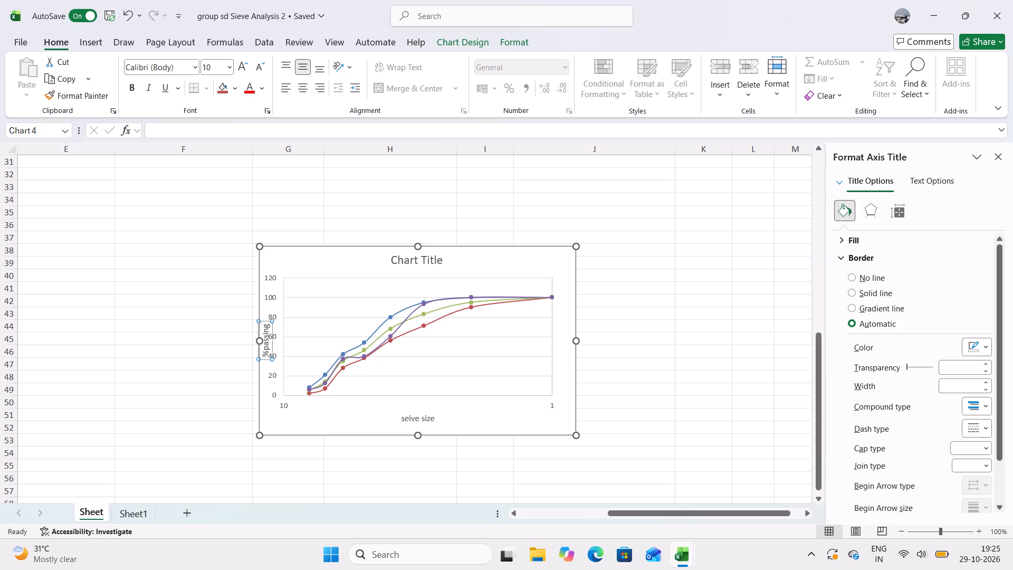
{"action": "left_click", "coordinate": [229, 326]}
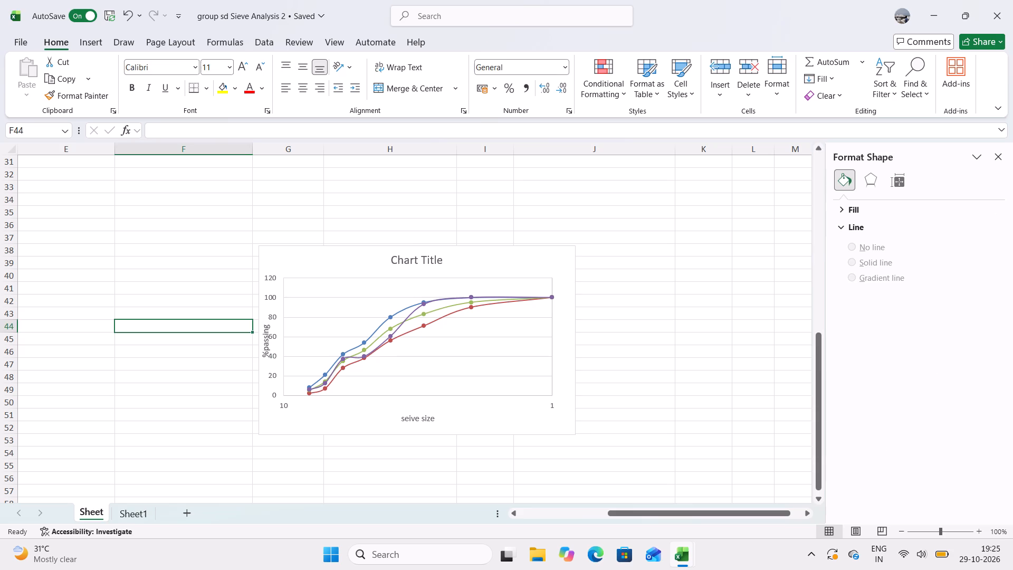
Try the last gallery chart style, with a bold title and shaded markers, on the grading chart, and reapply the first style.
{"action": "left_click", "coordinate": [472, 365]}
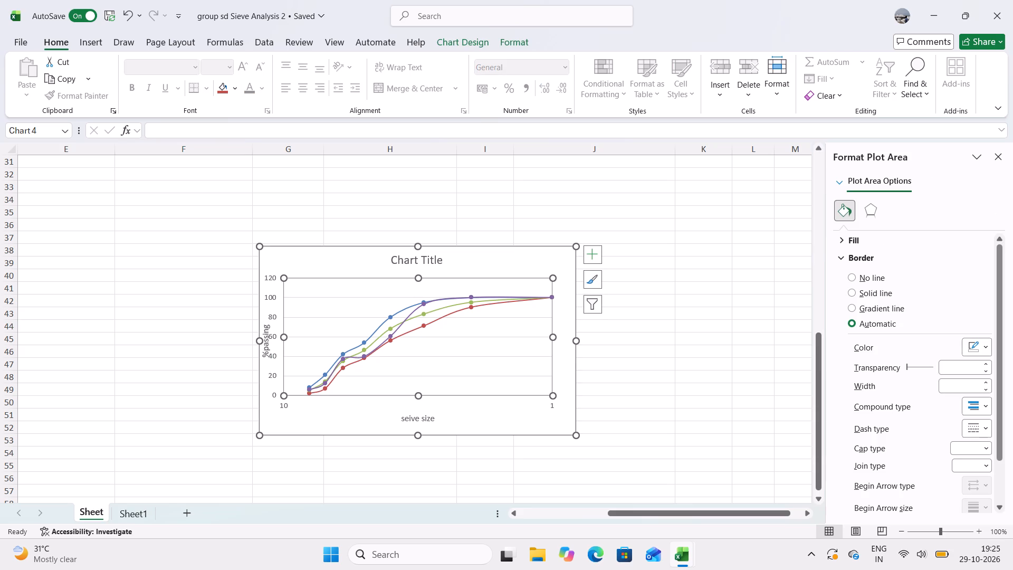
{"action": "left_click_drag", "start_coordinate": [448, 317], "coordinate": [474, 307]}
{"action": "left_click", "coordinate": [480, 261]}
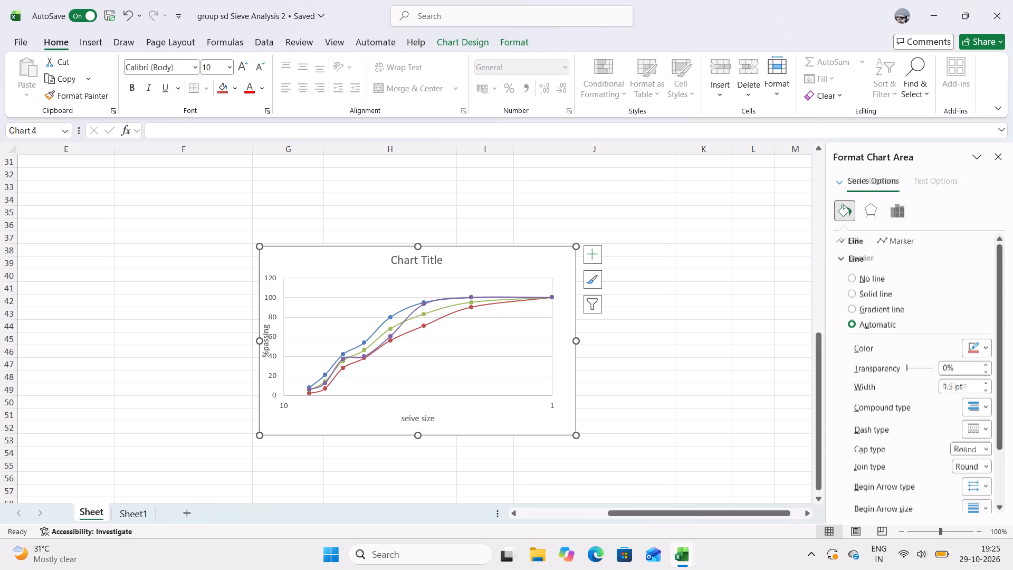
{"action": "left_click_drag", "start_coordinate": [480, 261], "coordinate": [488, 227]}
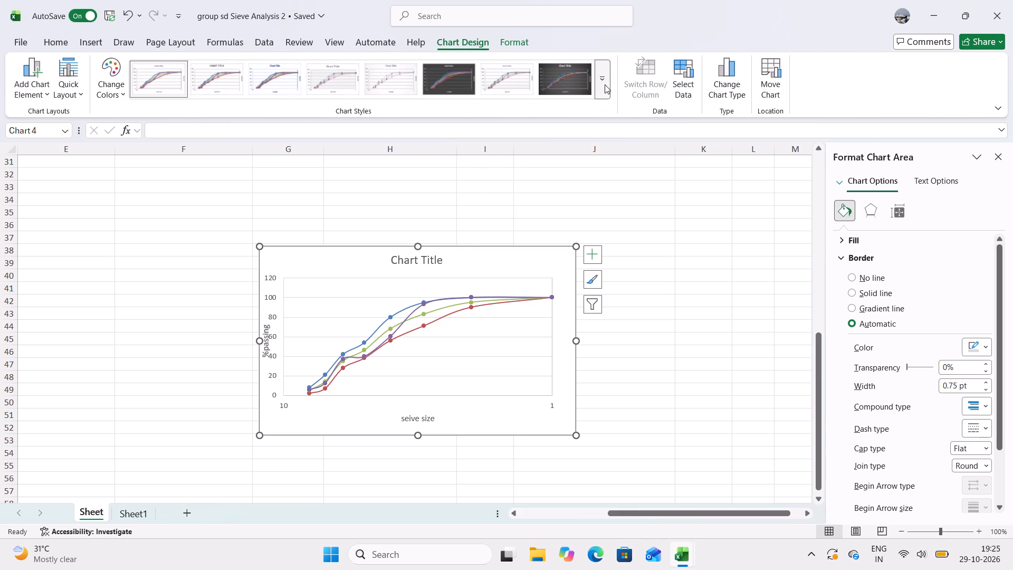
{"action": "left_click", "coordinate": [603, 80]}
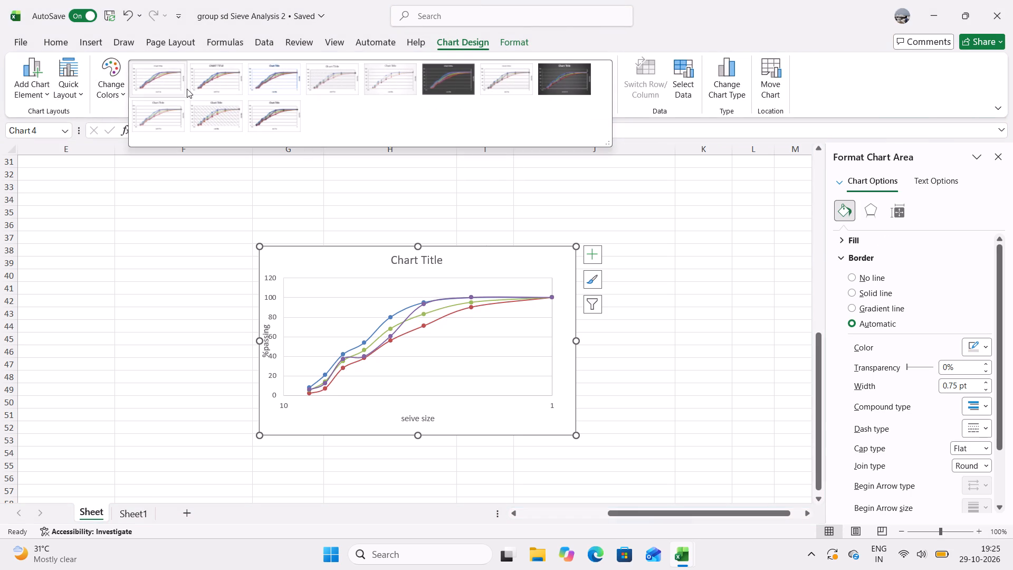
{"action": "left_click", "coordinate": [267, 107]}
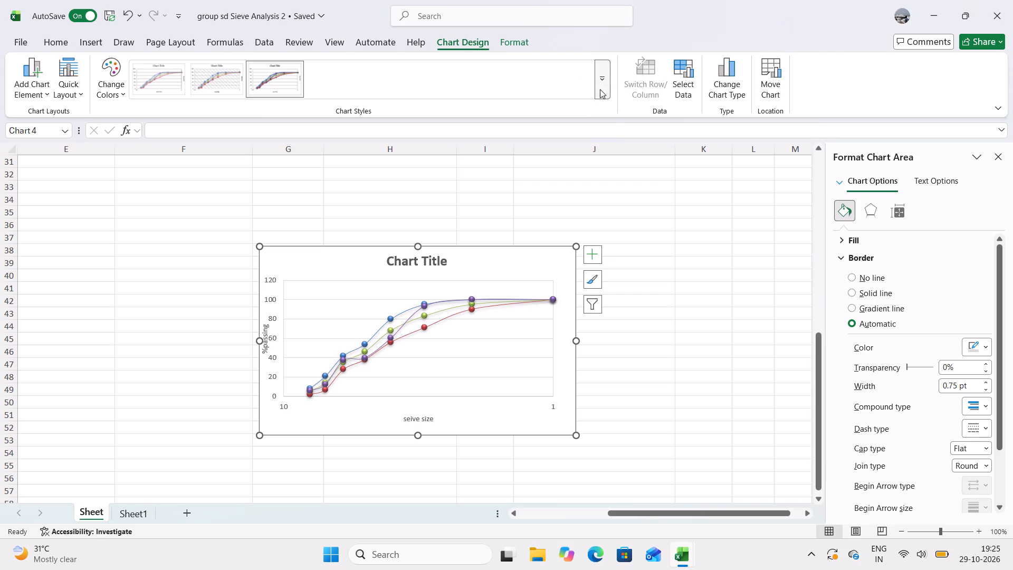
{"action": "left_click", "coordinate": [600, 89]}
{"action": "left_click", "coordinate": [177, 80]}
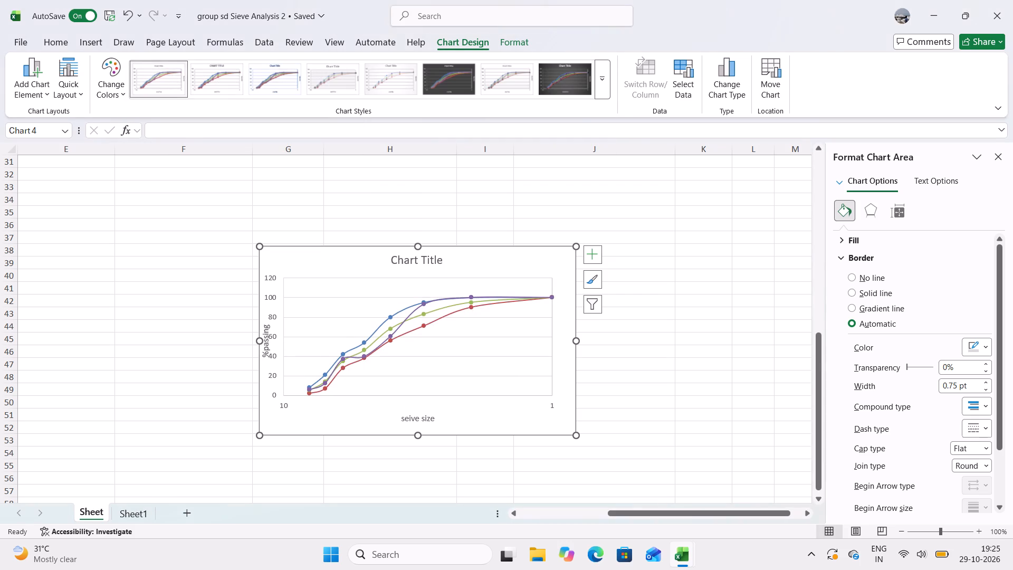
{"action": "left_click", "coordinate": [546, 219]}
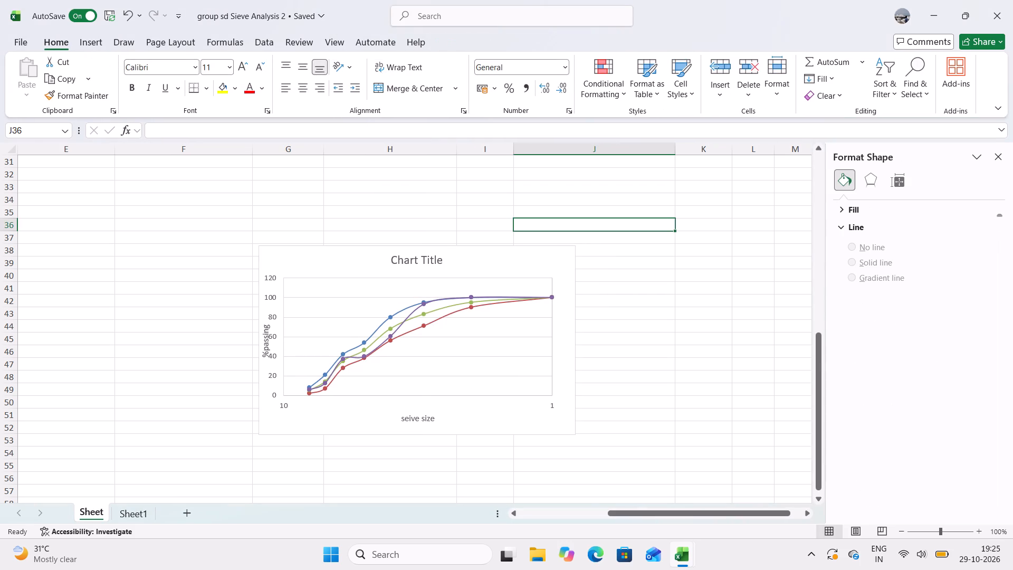
Set the border of the grading chart's plot area to a solid line.
{"action": "left_click", "coordinate": [476, 344]}
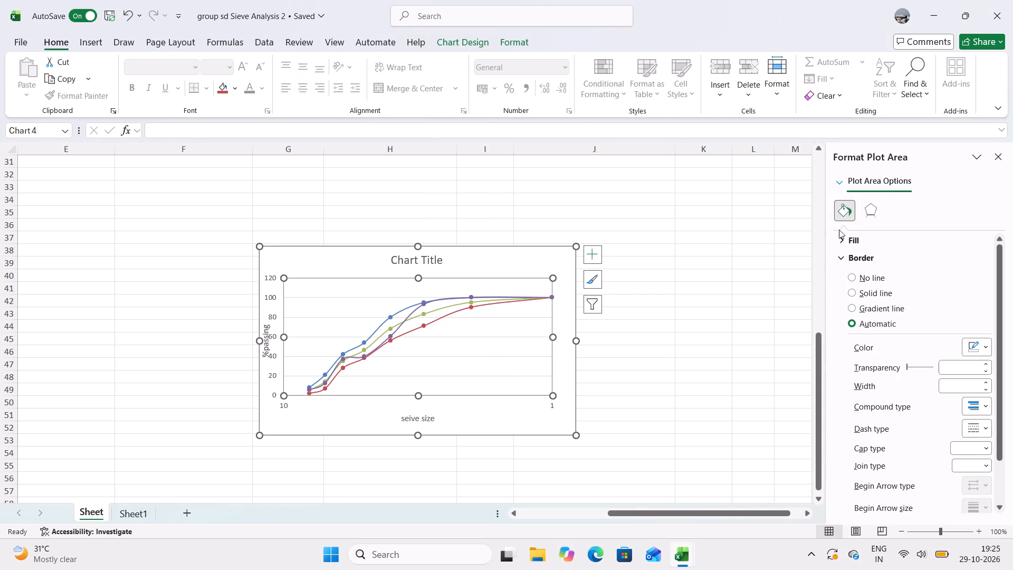
{"action": "left_click", "coordinate": [864, 286]}
{"action": "left_click", "coordinate": [852, 296]}
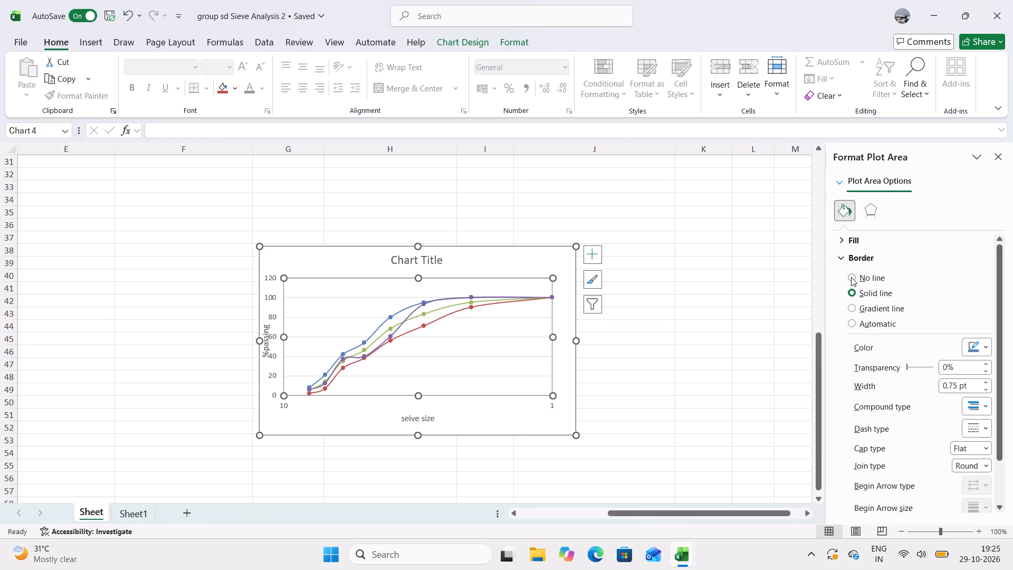
{"action": "left_click", "coordinate": [851, 277]}
{"action": "left_click", "coordinate": [853, 287]}
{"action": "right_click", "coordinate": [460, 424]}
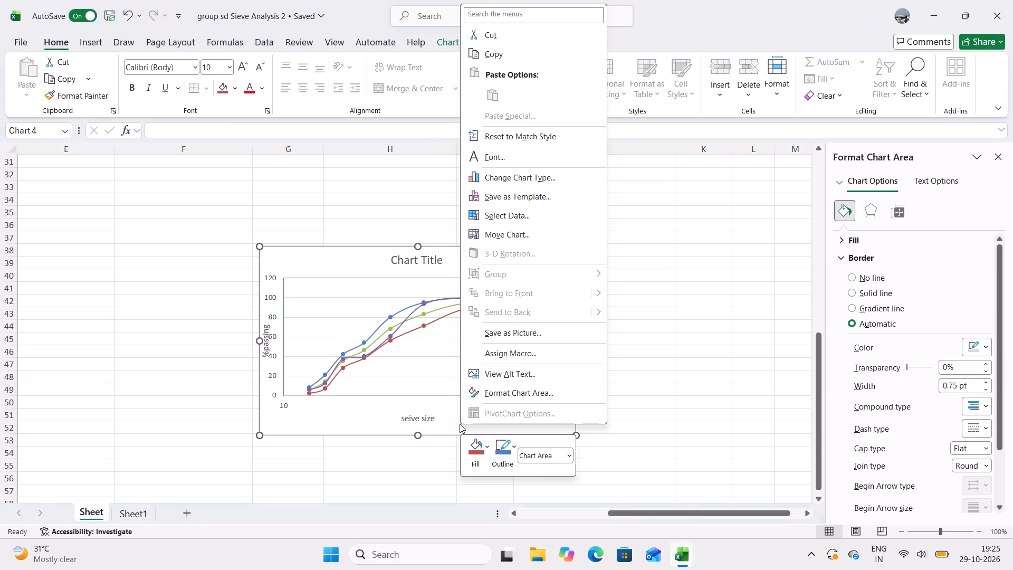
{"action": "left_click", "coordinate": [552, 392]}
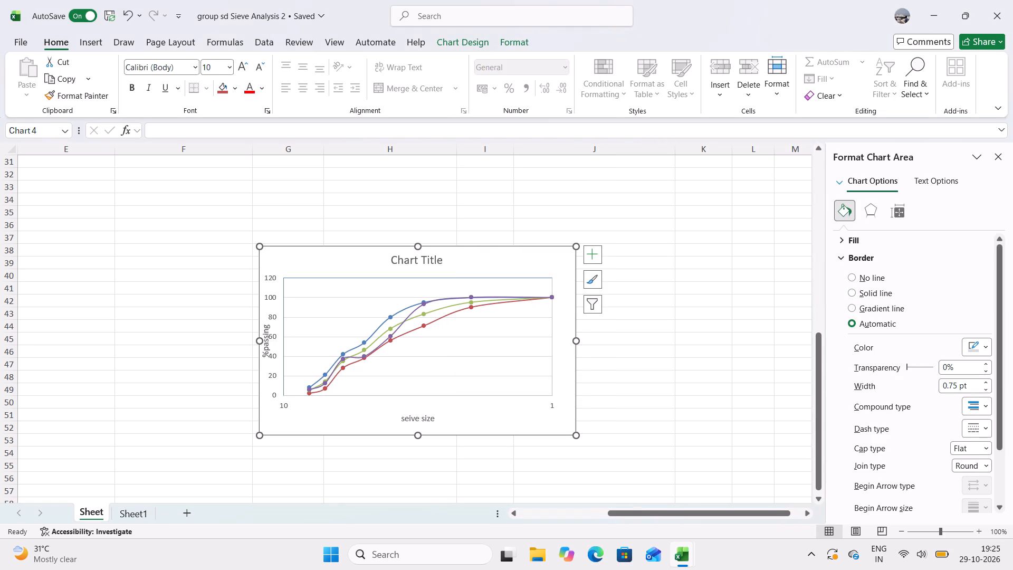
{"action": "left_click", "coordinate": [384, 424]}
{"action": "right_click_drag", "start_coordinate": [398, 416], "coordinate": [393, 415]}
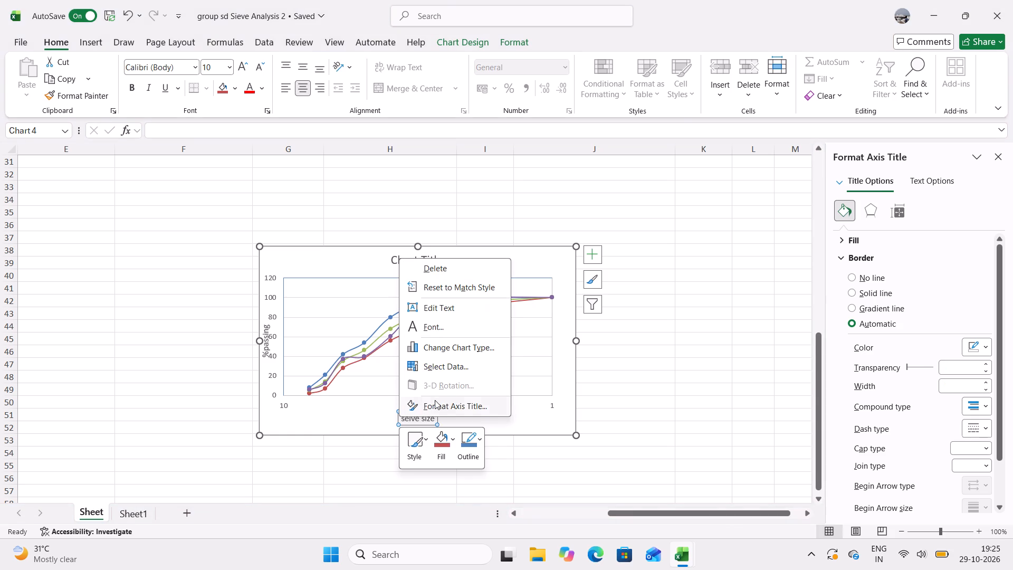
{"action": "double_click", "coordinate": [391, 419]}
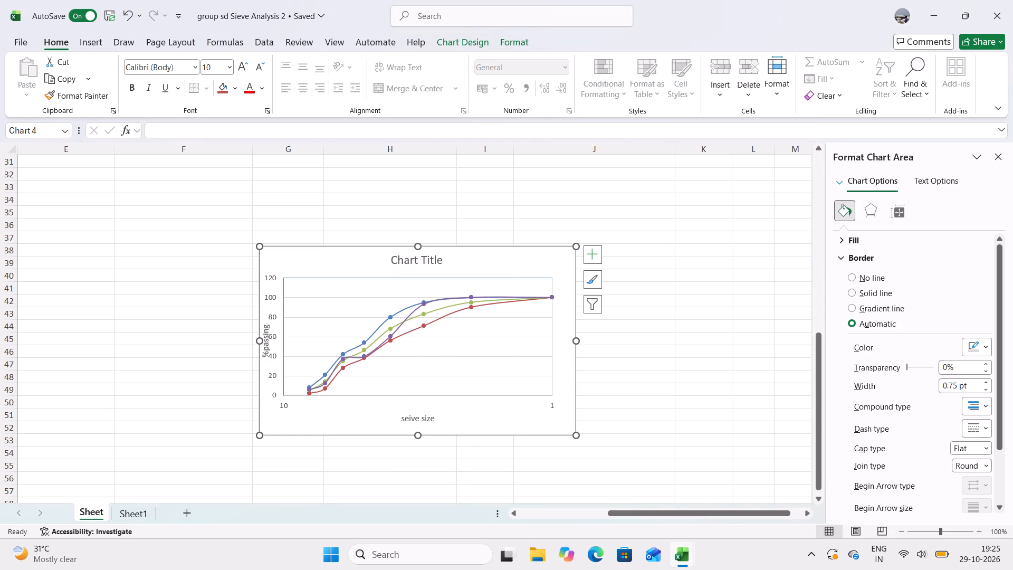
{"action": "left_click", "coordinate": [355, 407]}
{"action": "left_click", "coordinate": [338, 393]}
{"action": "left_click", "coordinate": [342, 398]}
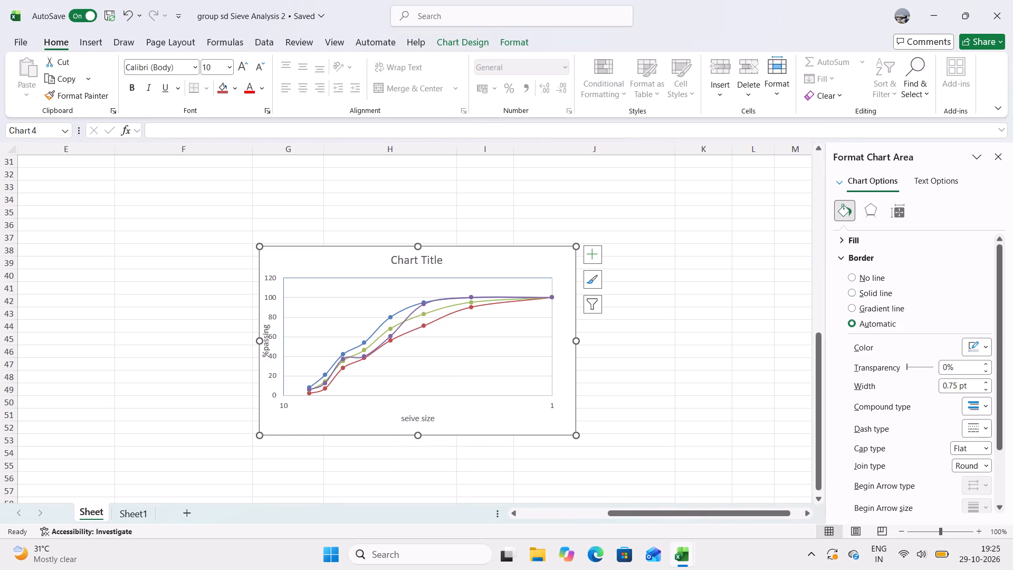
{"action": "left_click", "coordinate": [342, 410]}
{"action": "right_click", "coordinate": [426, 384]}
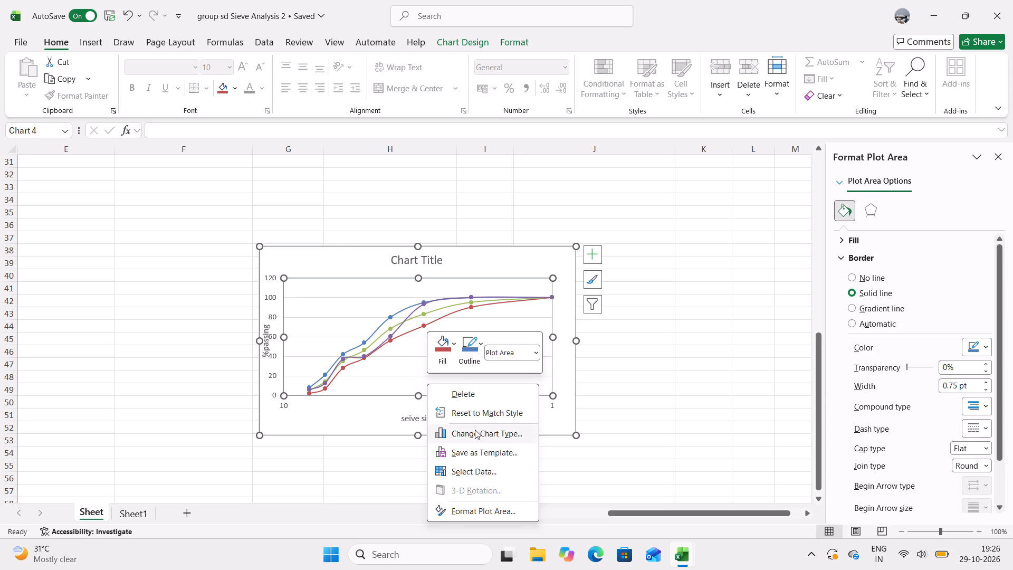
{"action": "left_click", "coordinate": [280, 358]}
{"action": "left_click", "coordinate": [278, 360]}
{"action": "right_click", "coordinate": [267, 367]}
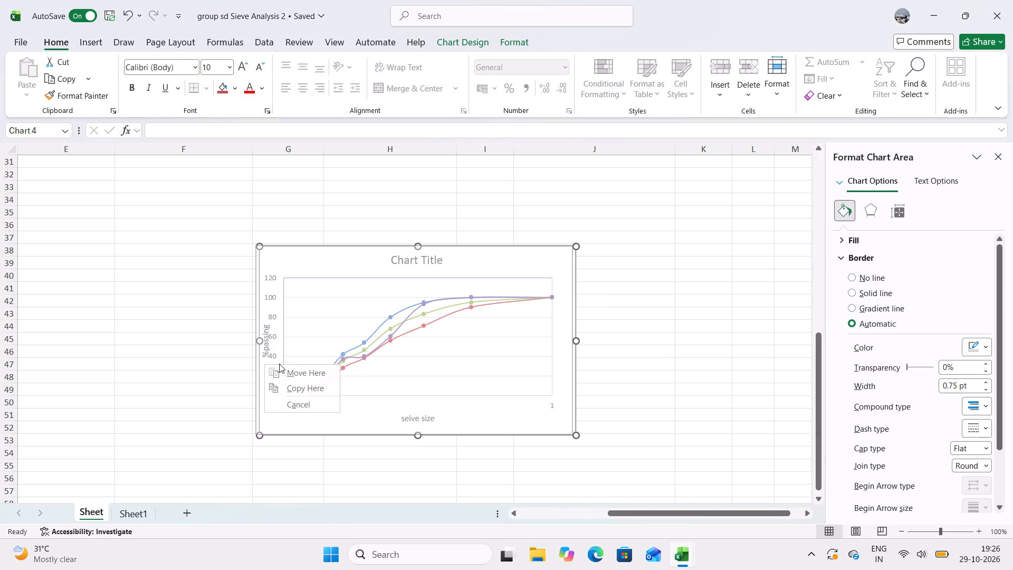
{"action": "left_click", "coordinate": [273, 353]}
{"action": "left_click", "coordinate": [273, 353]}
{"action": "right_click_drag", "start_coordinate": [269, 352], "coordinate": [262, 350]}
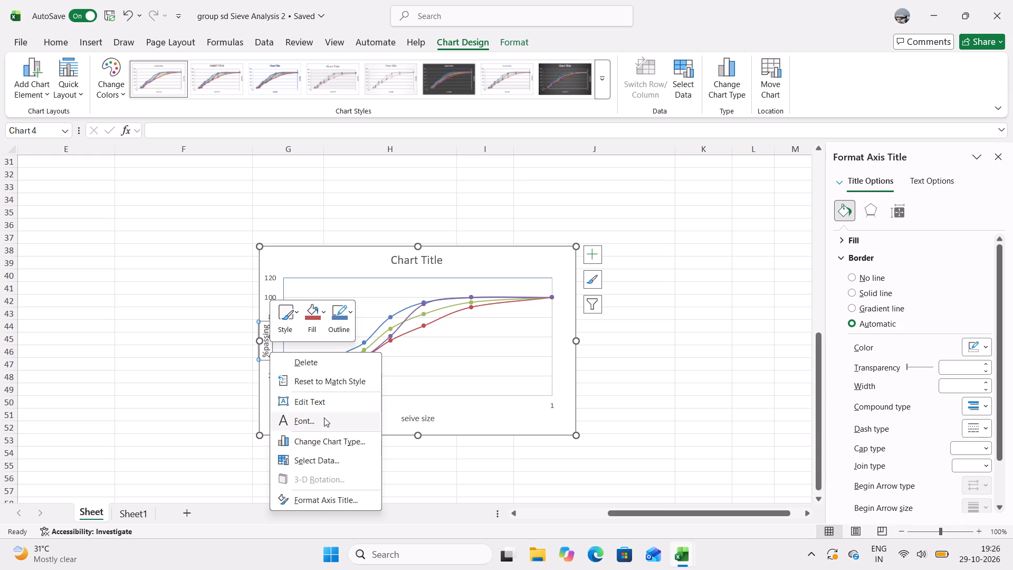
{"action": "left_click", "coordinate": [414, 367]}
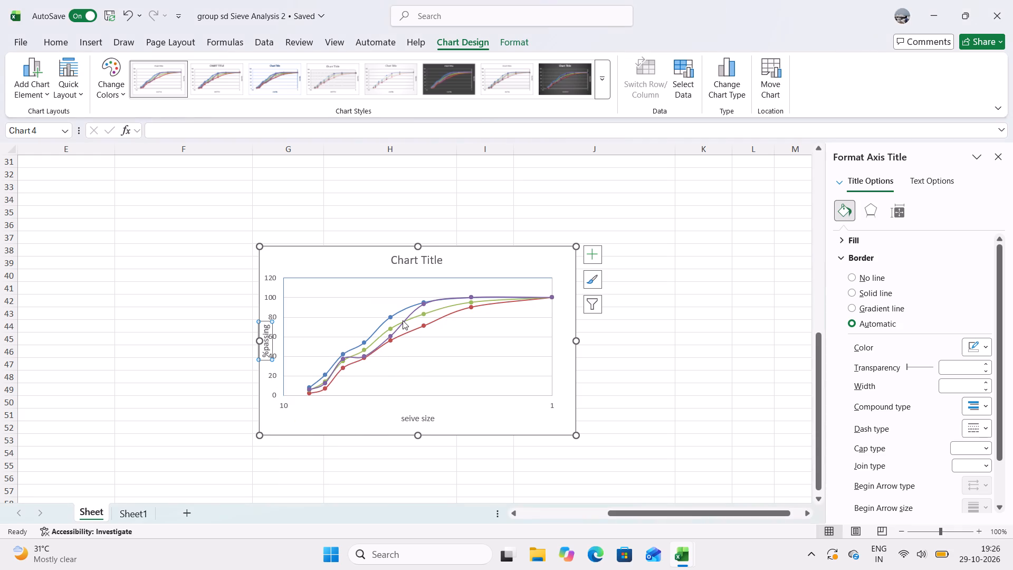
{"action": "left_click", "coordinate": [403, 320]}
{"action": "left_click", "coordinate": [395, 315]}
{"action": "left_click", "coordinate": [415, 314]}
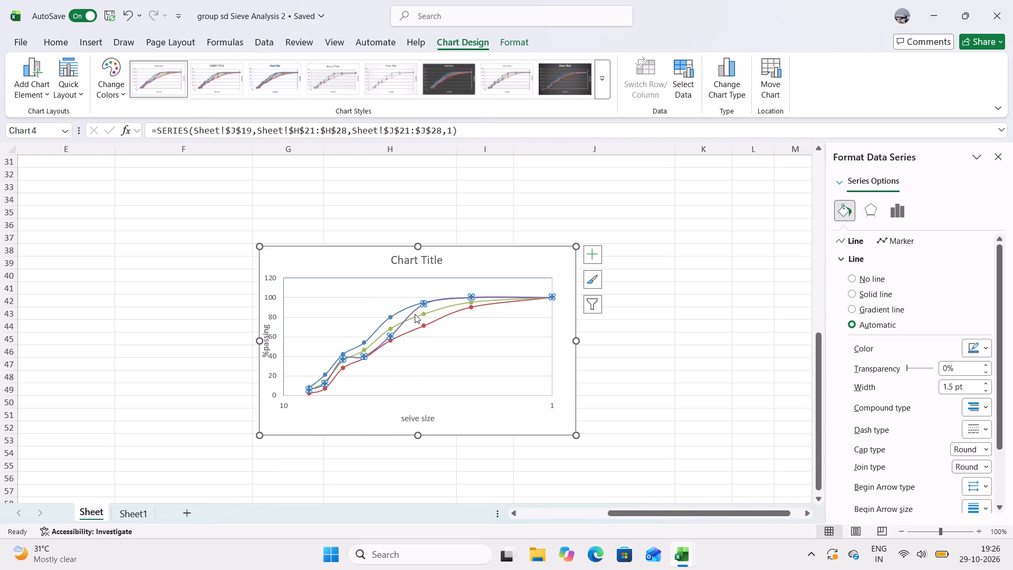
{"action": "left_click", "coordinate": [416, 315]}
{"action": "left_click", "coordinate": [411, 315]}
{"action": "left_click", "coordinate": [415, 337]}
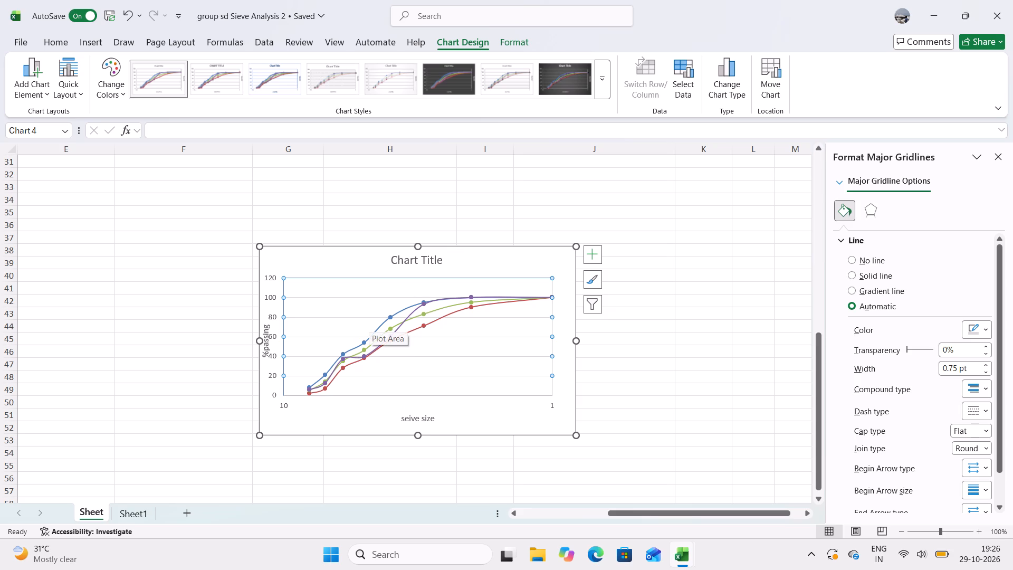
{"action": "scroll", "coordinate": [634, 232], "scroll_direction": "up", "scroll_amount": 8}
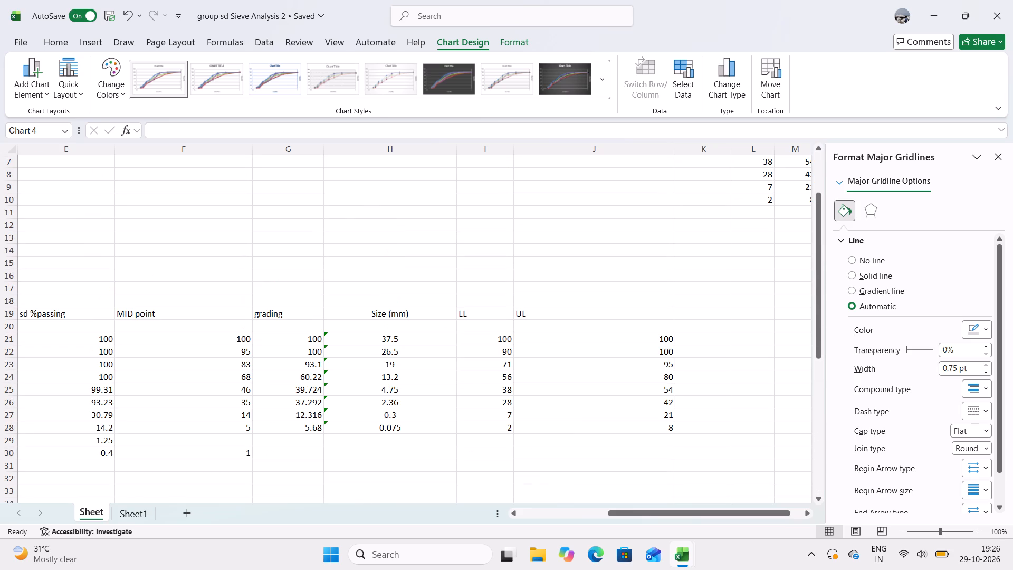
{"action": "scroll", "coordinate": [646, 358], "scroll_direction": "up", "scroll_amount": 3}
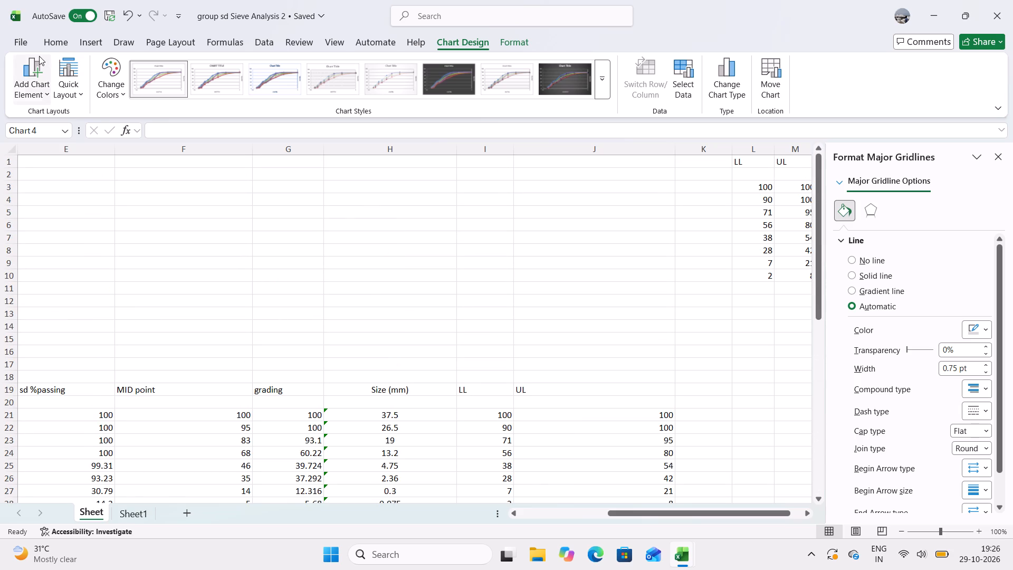
Open the recent workbook "SA coordinate".
{"action": "left_click", "coordinate": [15, 35]}
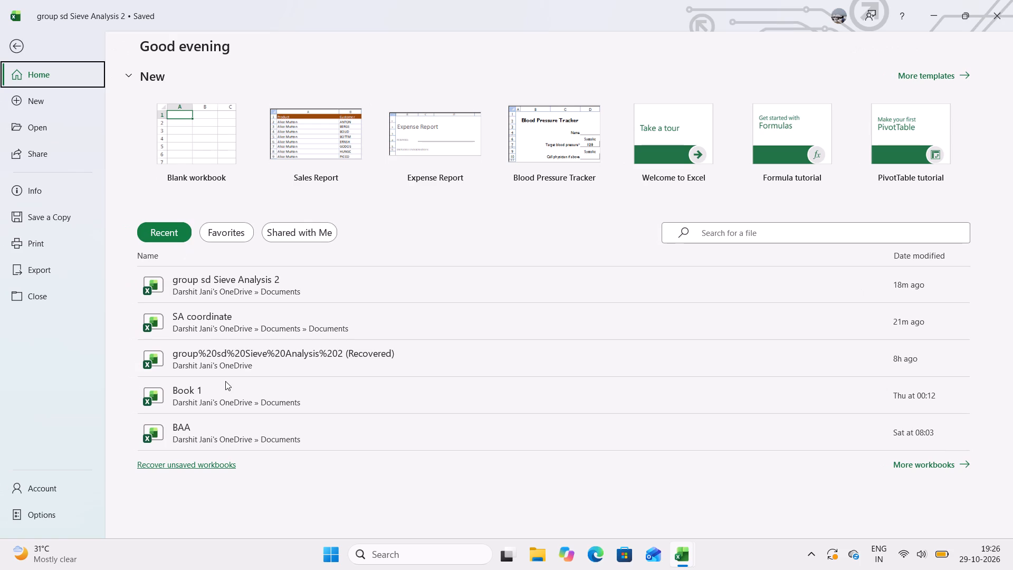
{"action": "left_click", "coordinate": [241, 309]}
Examine the parabola node, beam joint and circle node tables from the headers down to the member notes below them.
{"action": "scroll", "coordinate": [246, 296], "scroll_direction": "down", "scroll_amount": 3}
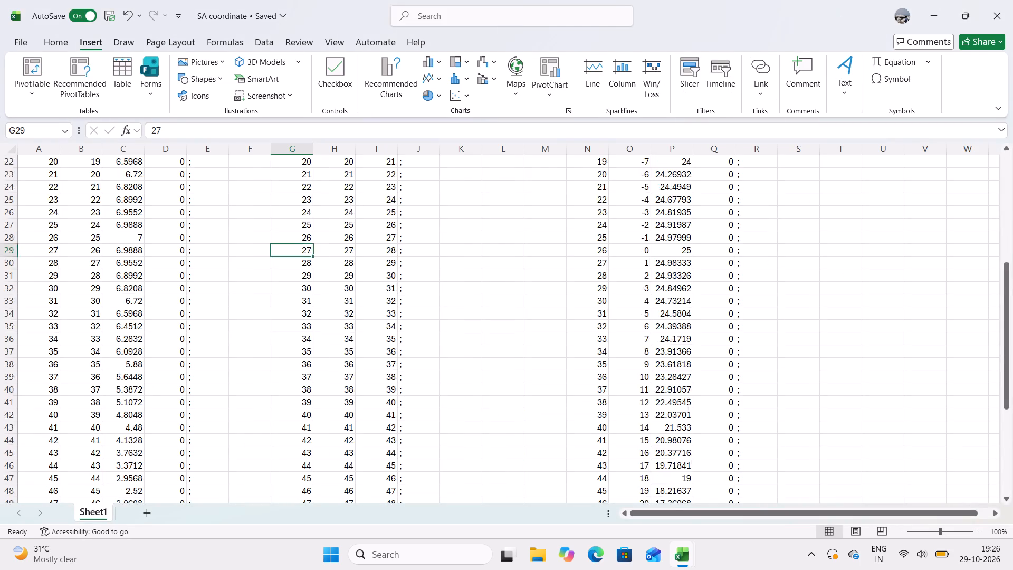
{"action": "scroll", "coordinate": [247, 296], "scroll_direction": "down", "scroll_amount": 9}
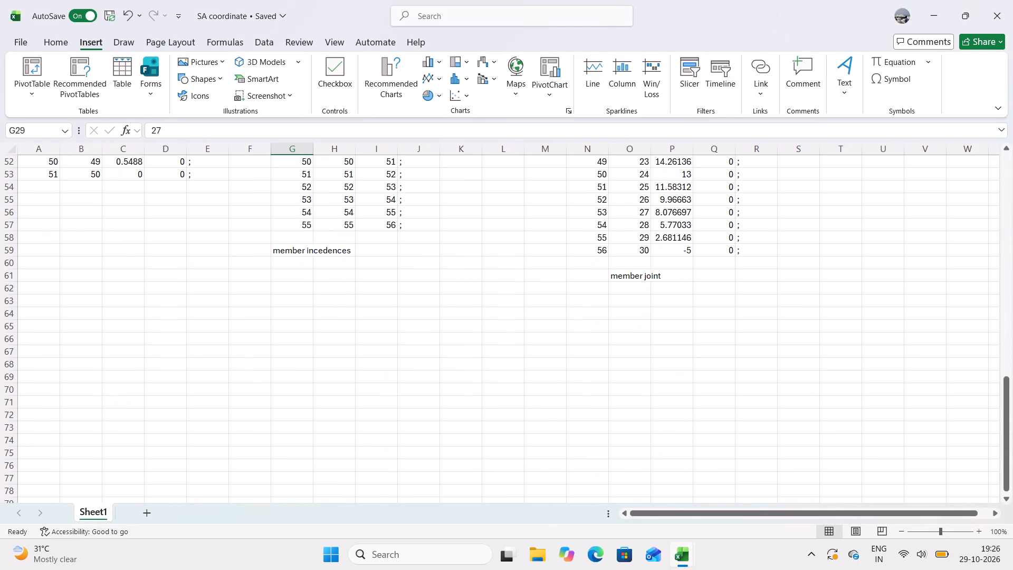
{"action": "scroll", "coordinate": [541, 397], "scroll_direction": "up", "scroll_amount": 10}
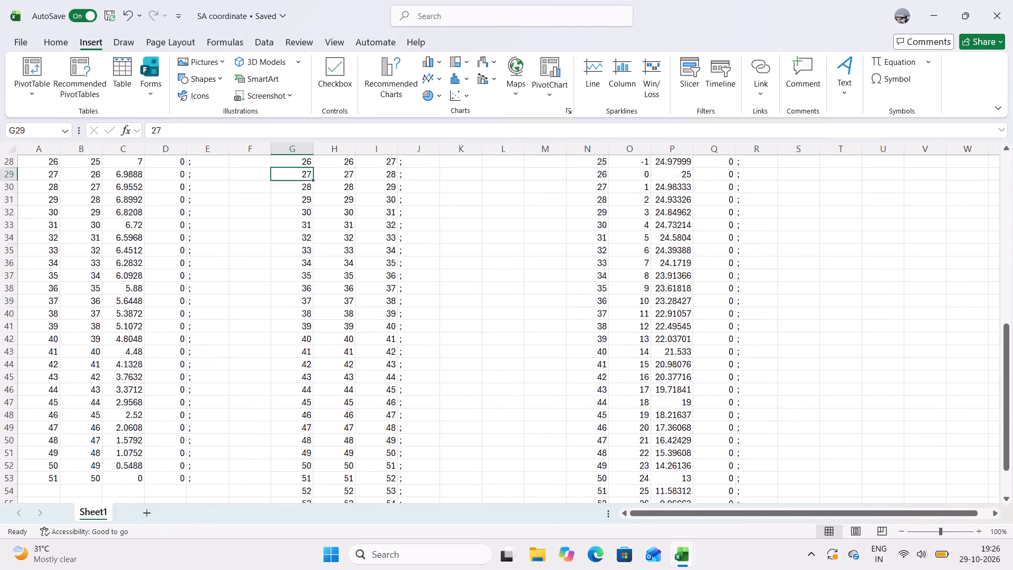
{"action": "scroll", "coordinate": [540, 384], "scroll_direction": "up", "scroll_amount": 10}
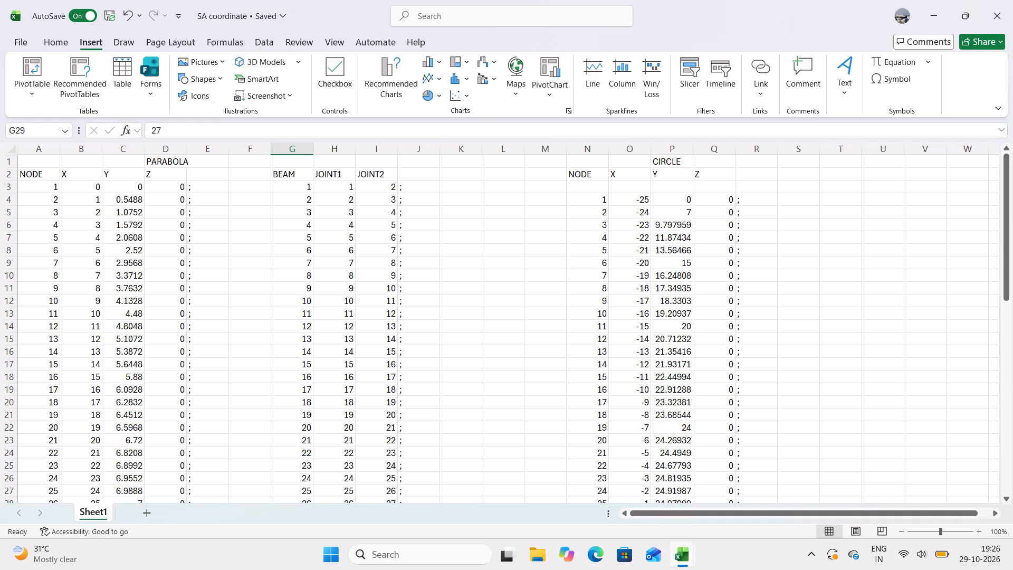
{"action": "scroll", "coordinate": [486, 305], "scroll_direction": "up", "scroll_amount": 3}
{"action": "scroll", "coordinate": [486, 305], "scroll_direction": "down", "scroll_amount": 6}
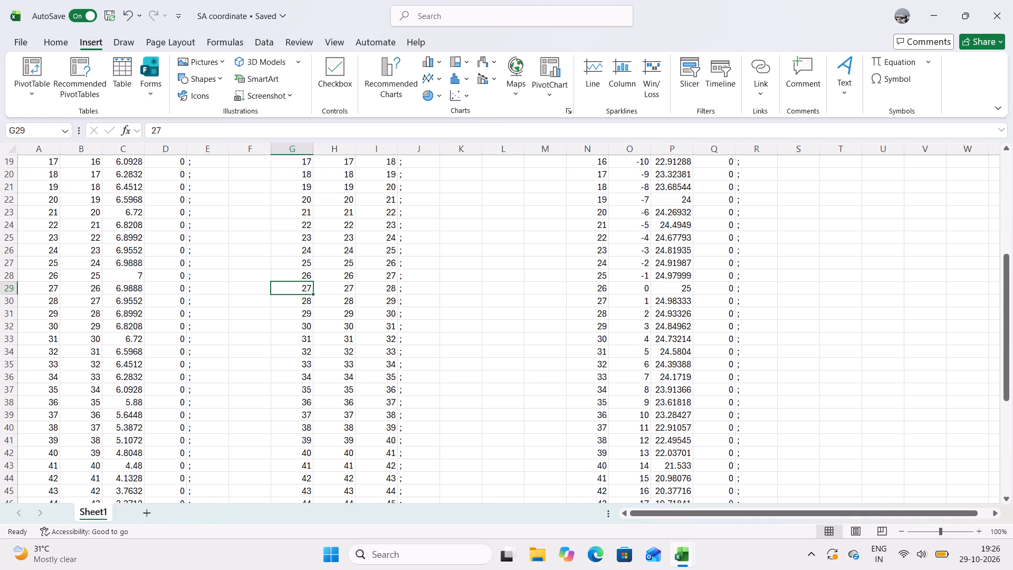
{"action": "scroll", "coordinate": [486, 305], "scroll_direction": "down", "scroll_amount": 8}
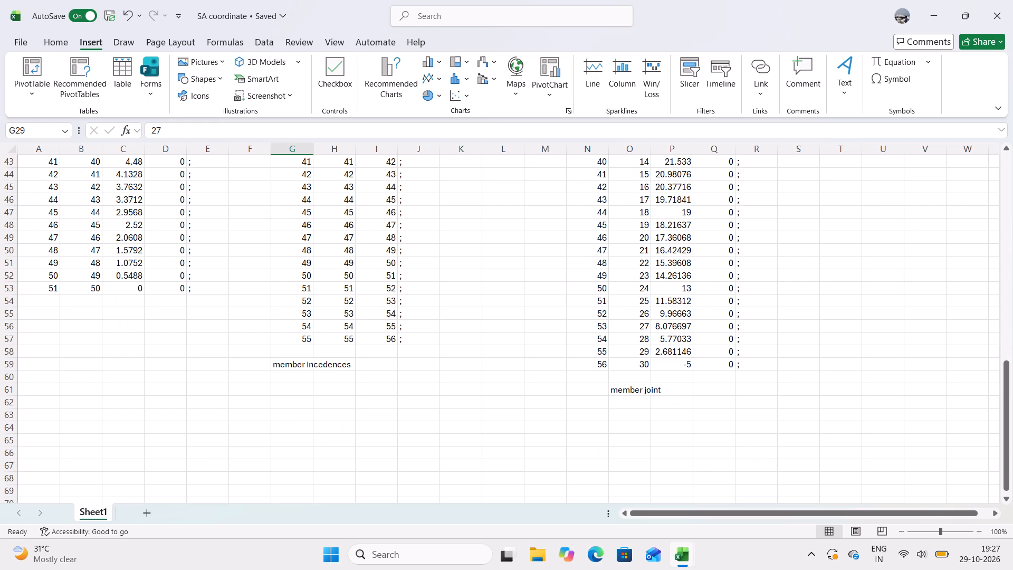
{"action": "scroll", "coordinate": [486, 305], "scroll_direction": "up", "scroll_amount": 14}
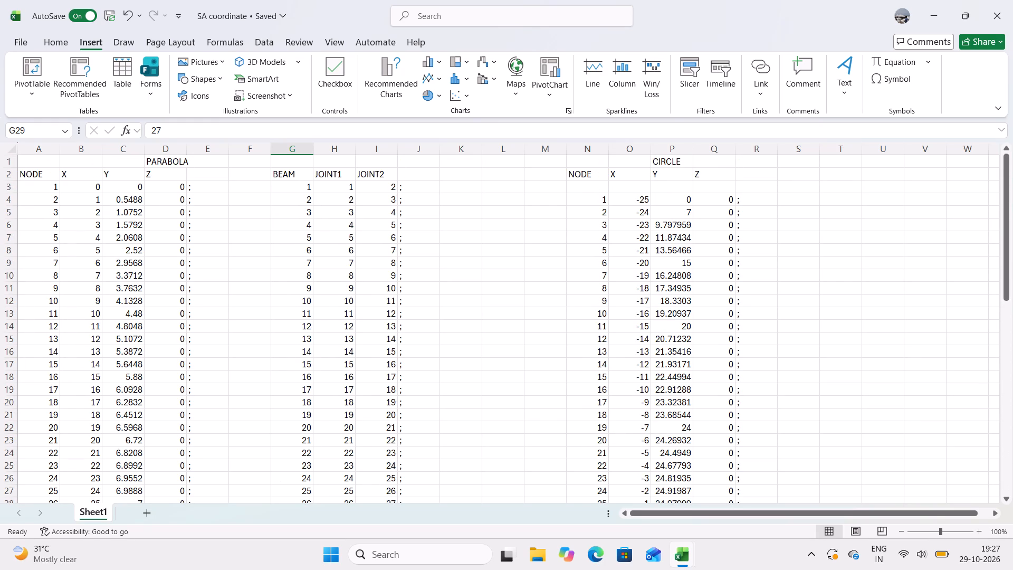
{"action": "scroll", "coordinate": [486, 305], "scroll_direction": "up", "scroll_amount": 3}
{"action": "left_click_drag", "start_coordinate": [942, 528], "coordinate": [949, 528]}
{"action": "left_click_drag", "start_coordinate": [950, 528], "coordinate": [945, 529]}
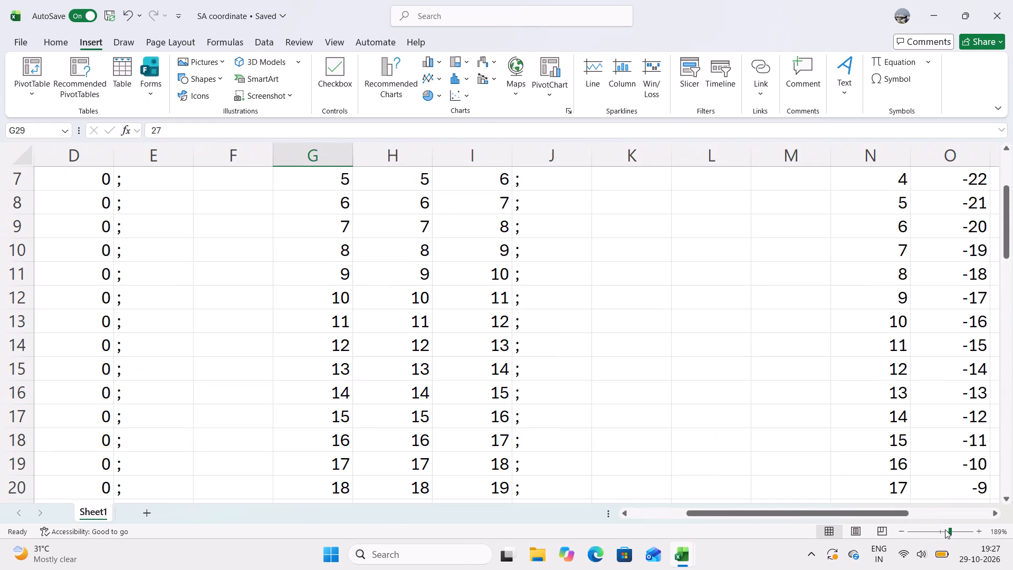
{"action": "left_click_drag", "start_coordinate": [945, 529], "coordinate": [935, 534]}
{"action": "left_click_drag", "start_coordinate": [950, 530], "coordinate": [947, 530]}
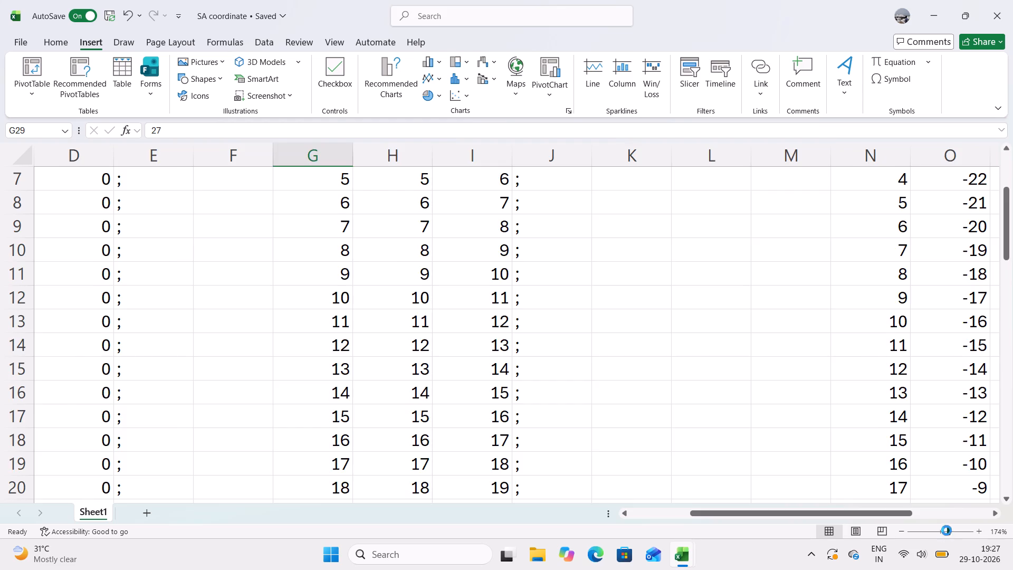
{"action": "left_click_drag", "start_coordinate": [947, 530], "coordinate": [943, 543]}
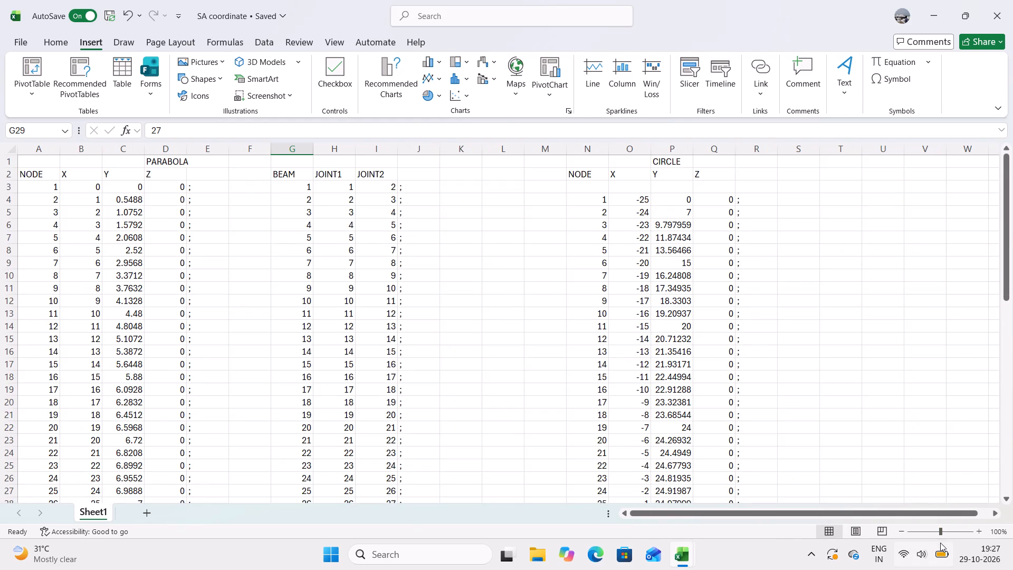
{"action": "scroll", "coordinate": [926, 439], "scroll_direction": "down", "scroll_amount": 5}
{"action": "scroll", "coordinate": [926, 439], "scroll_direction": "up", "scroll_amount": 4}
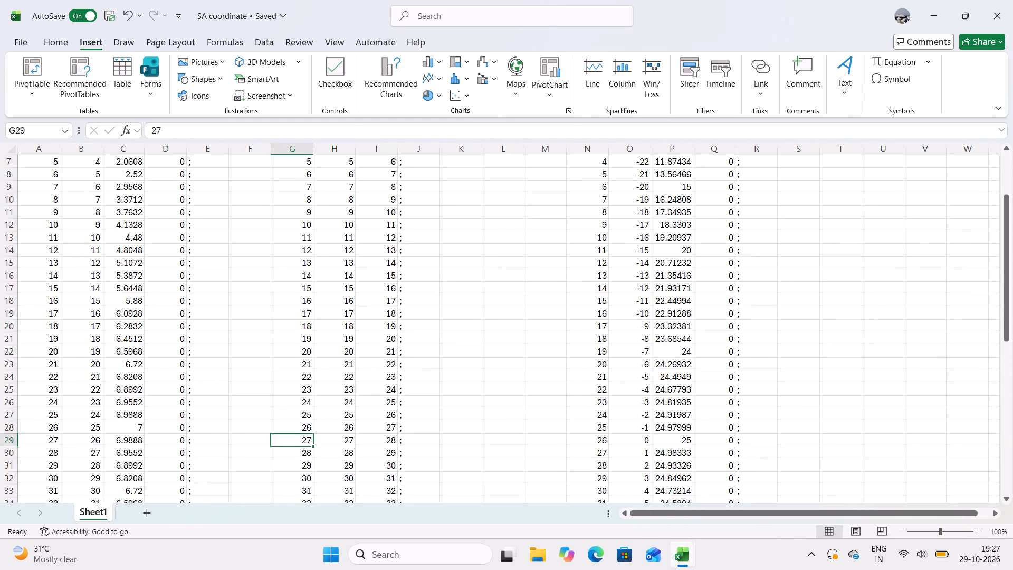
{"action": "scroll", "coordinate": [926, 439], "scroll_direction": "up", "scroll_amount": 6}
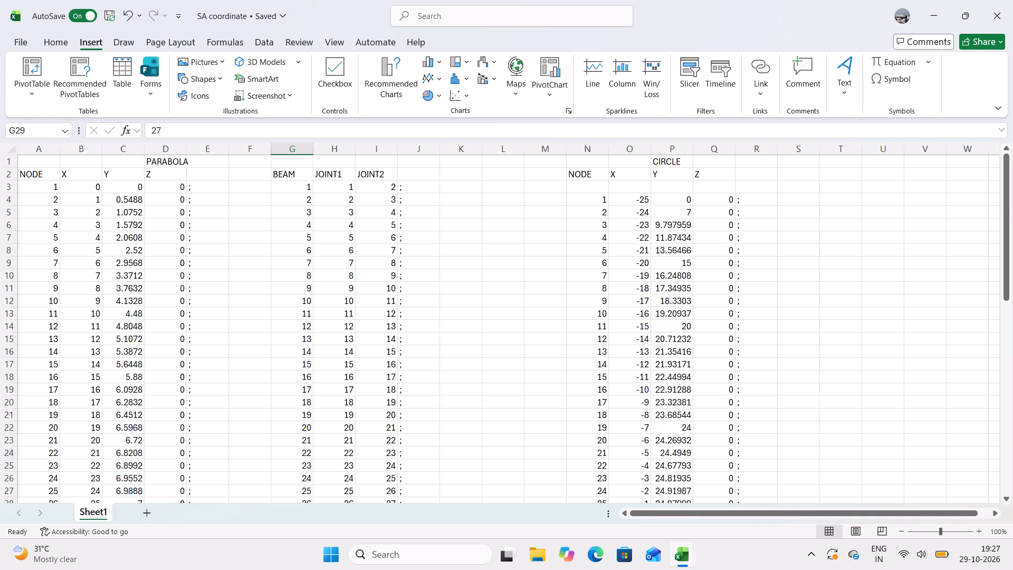
Review the parabola, beam joint and circle tables from the headers down to the "member incedences" and "member joint" notes and back.
{"action": "left_click", "coordinate": [483, 264]}
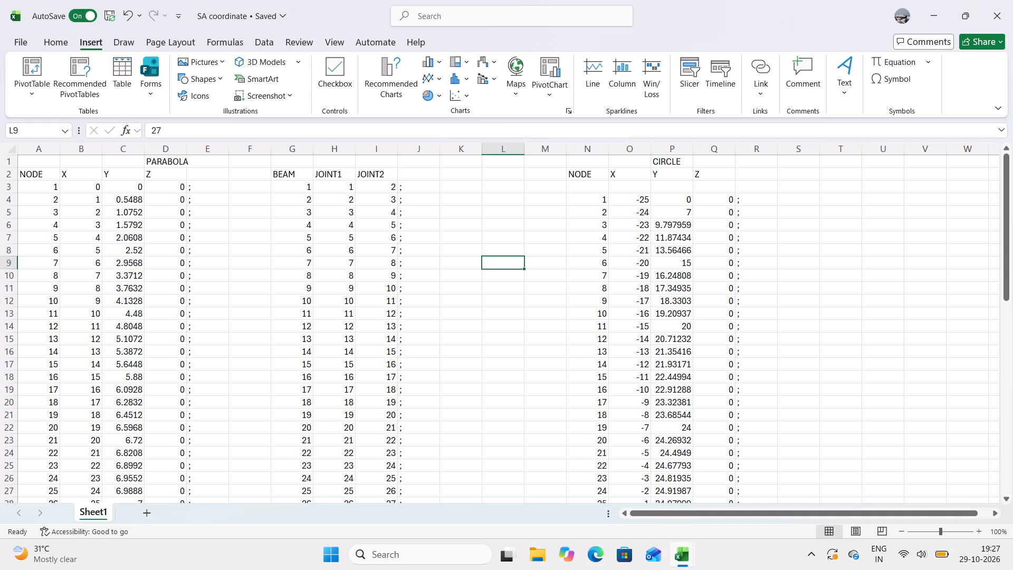
{"action": "scroll", "coordinate": [486, 214], "scroll_direction": "down", "scroll_amount": 16}
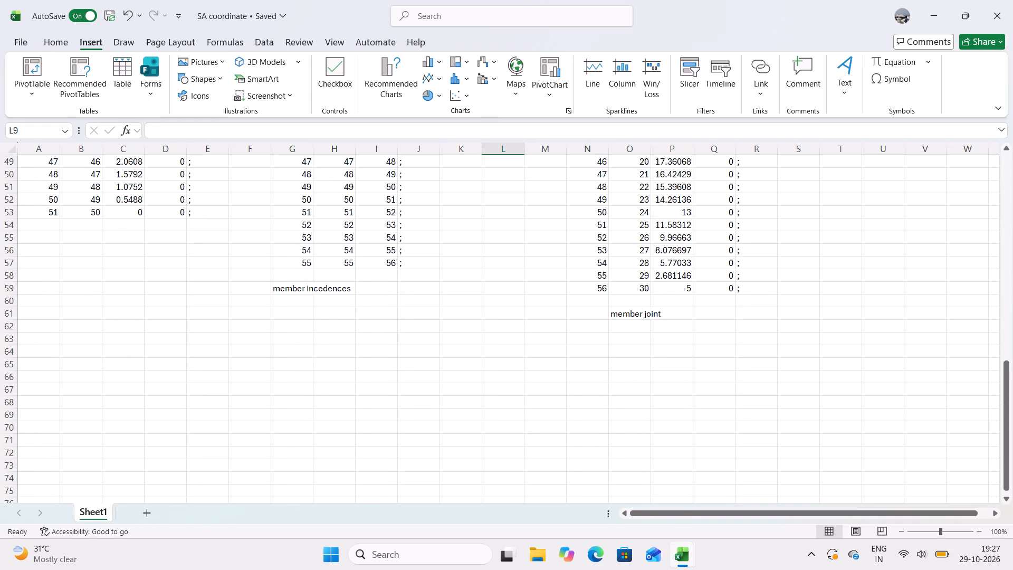
{"action": "scroll", "coordinate": [486, 214], "scroll_direction": "down", "scroll_amount": 2}
{"action": "left_click", "coordinate": [486, 214]}
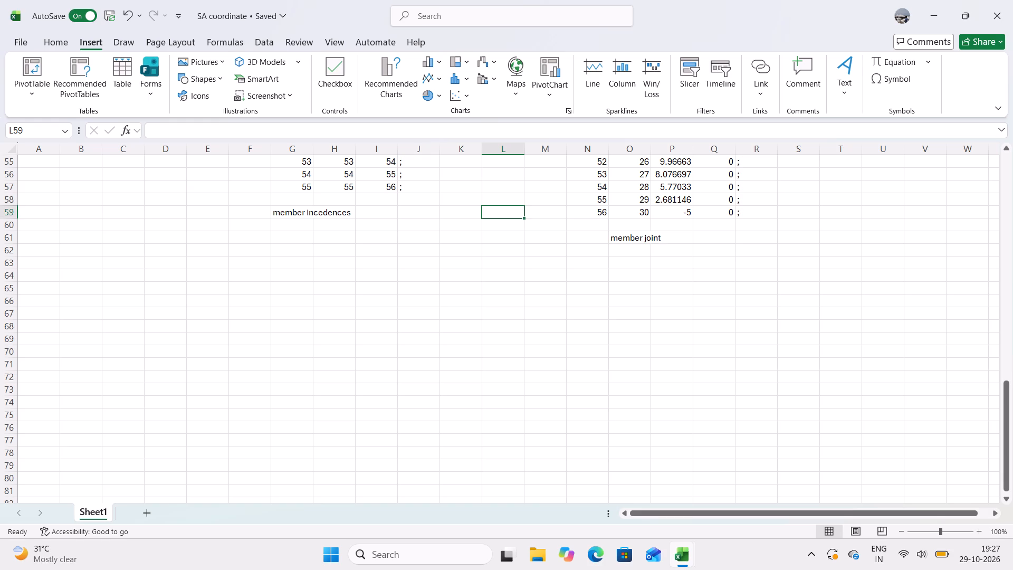
{"action": "left_click", "coordinate": [479, 230]}
{"action": "left_click", "coordinate": [502, 226]}
{"action": "left_click", "coordinate": [463, 208]}
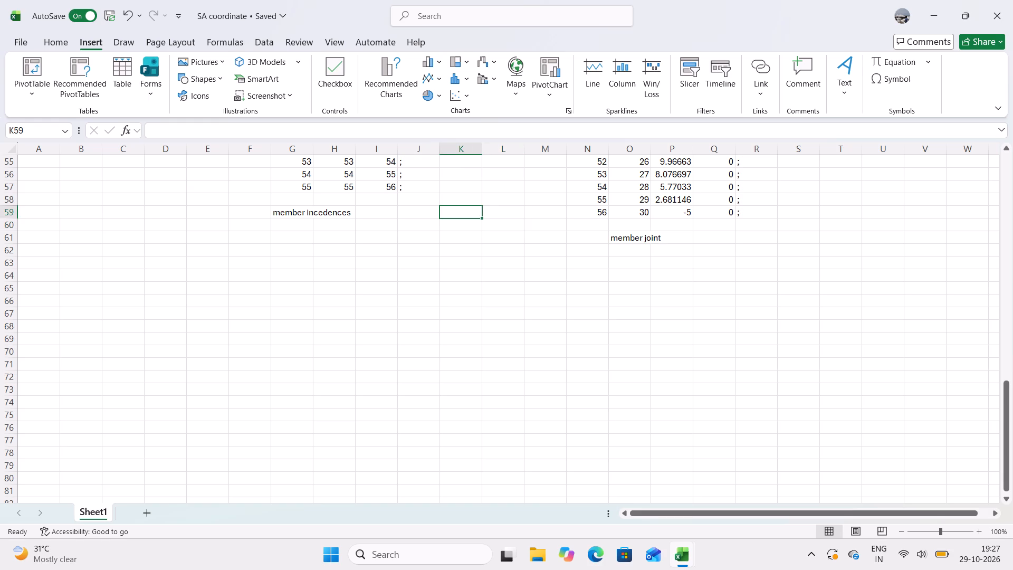
{"action": "left_click", "coordinate": [463, 197]}
{"action": "left_click", "coordinate": [473, 174]}
{"action": "left_click", "coordinate": [478, 186]}
{"action": "left_click", "coordinate": [490, 182]}
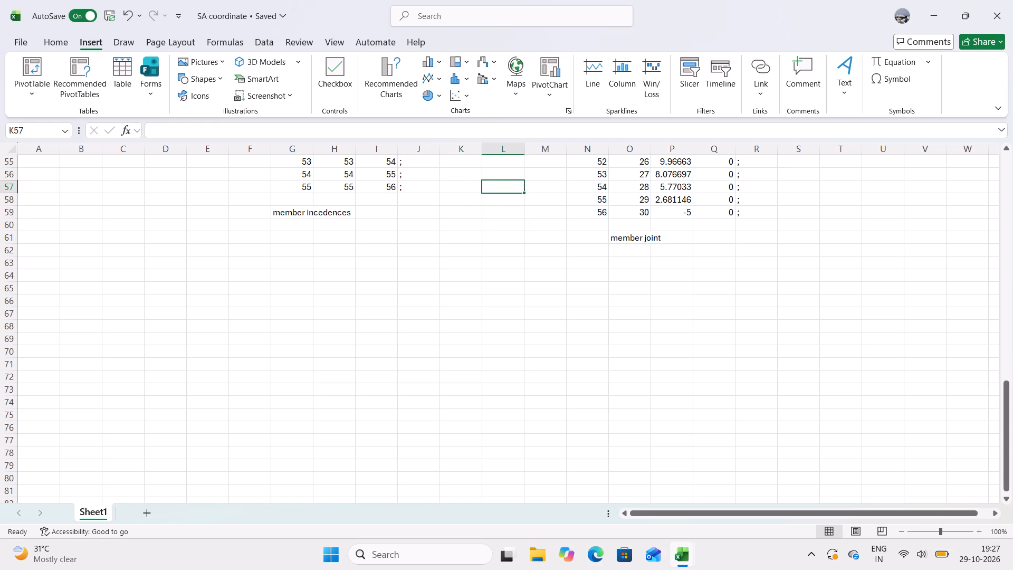
{"action": "left_click", "coordinate": [498, 172]}
{"action": "left_click", "coordinate": [501, 161]}
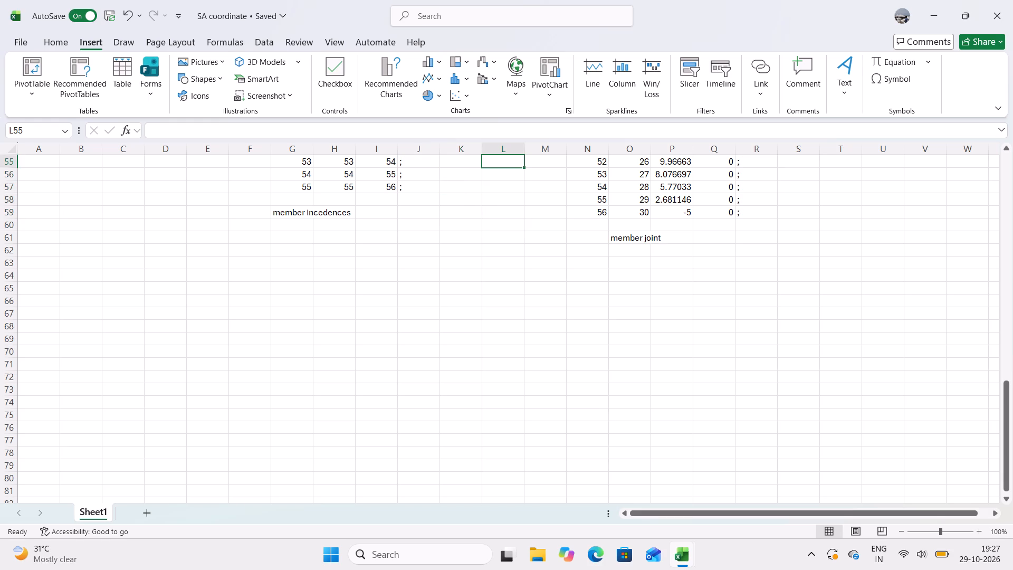
{"action": "scroll", "coordinate": [498, 212], "scroll_direction": "up", "scroll_amount": 19}
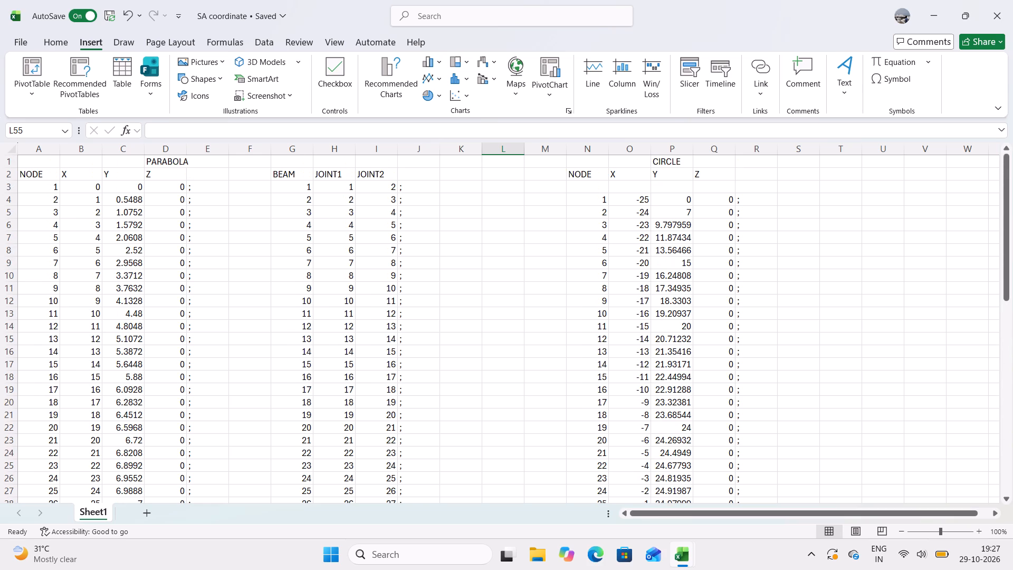
{"action": "scroll", "coordinate": [498, 212], "scroll_direction": "up", "scroll_amount": 5}
{"action": "scroll", "coordinate": [498, 212], "scroll_direction": "down", "scroll_amount": 11}
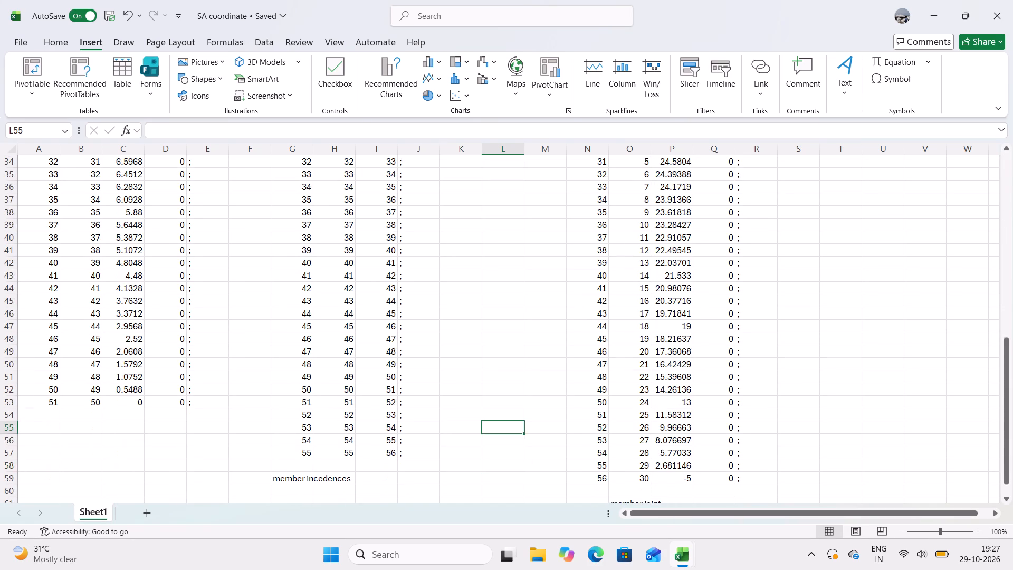
{"action": "scroll", "coordinate": [498, 212], "scroll_direction": "down", "scroll_amount": 4}
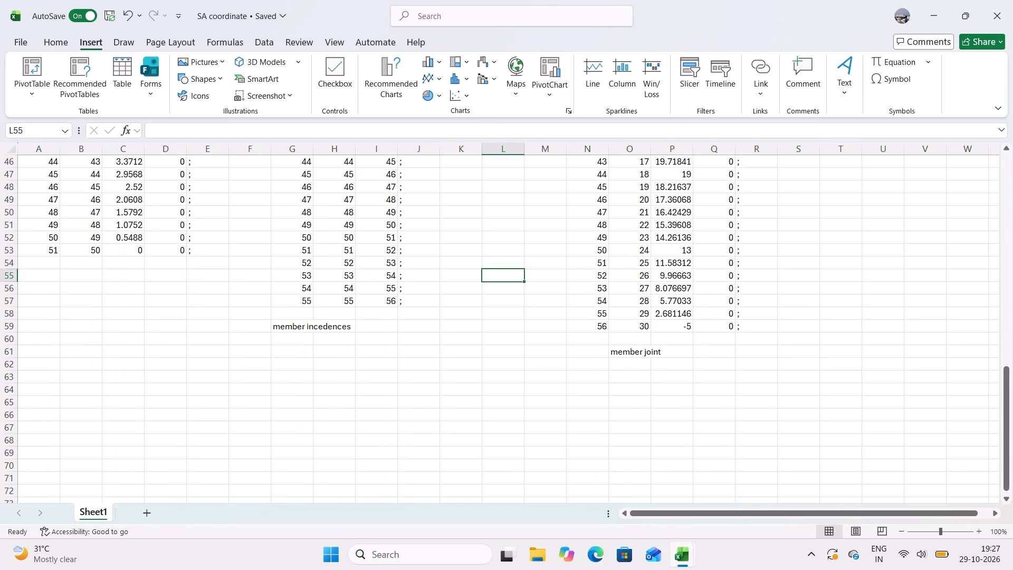
{"action": "scroll", "coordinate": [498, 212], "scroll_direction": "down", "scroll_amount": 7}
{"action": "scroll", "coordinate": [498, 212], "scroll_direction": "up", "scroll_amount": 1}
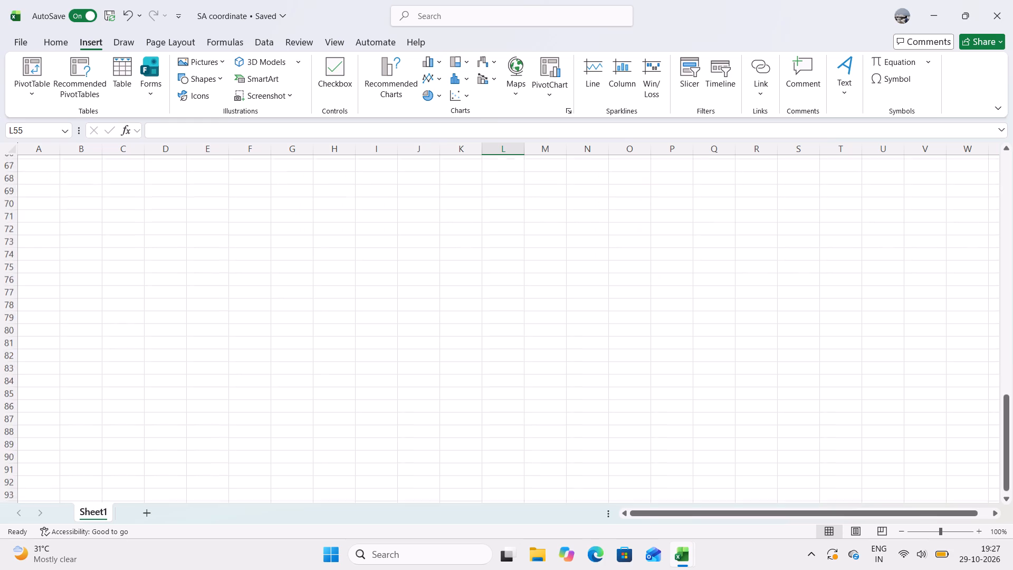
{"action": "scroll", "coordinate": [498, 212], "scroll_direction": "up", "scroll_amount": 15}
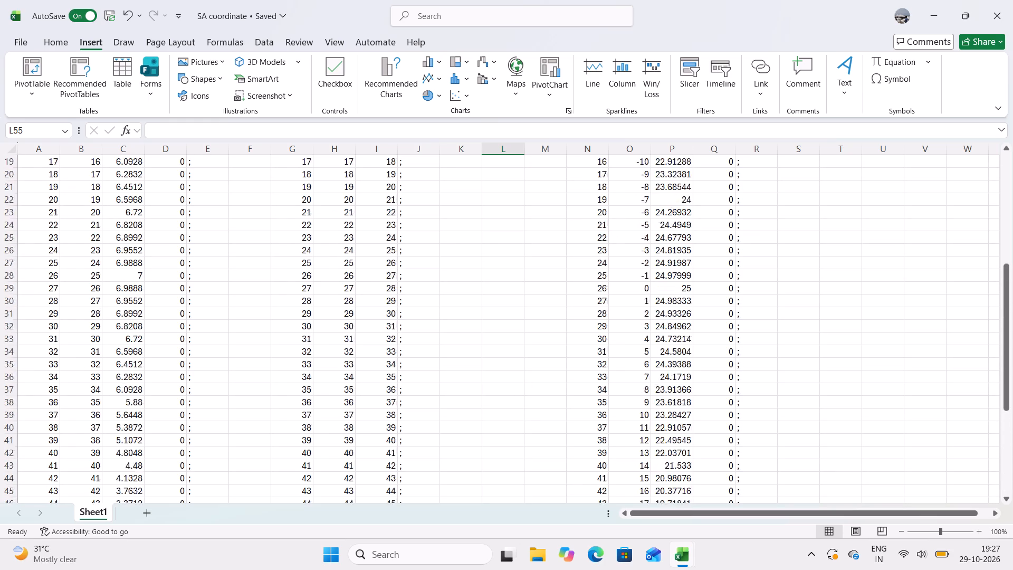
{"action": "scroll", "coordinate": [498, 212], "scroll_direction": "up", "scroll_amount": 4}
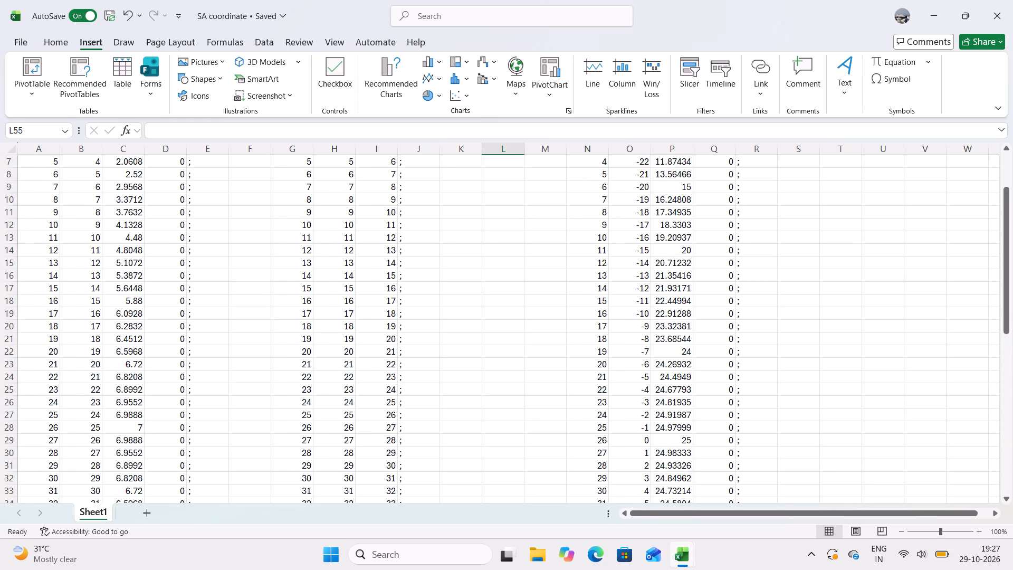
{"action": "scroll", "coordinate": [505, 274], "scroll_direction": "up", "scroll_amount": 6}
{"action": "left_click", "coordinate": [508, 262]}
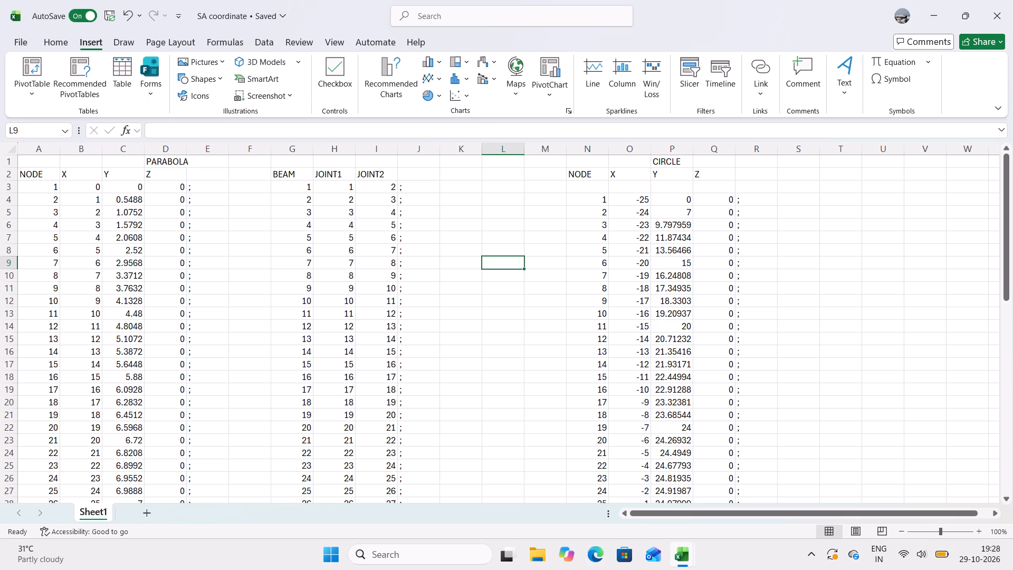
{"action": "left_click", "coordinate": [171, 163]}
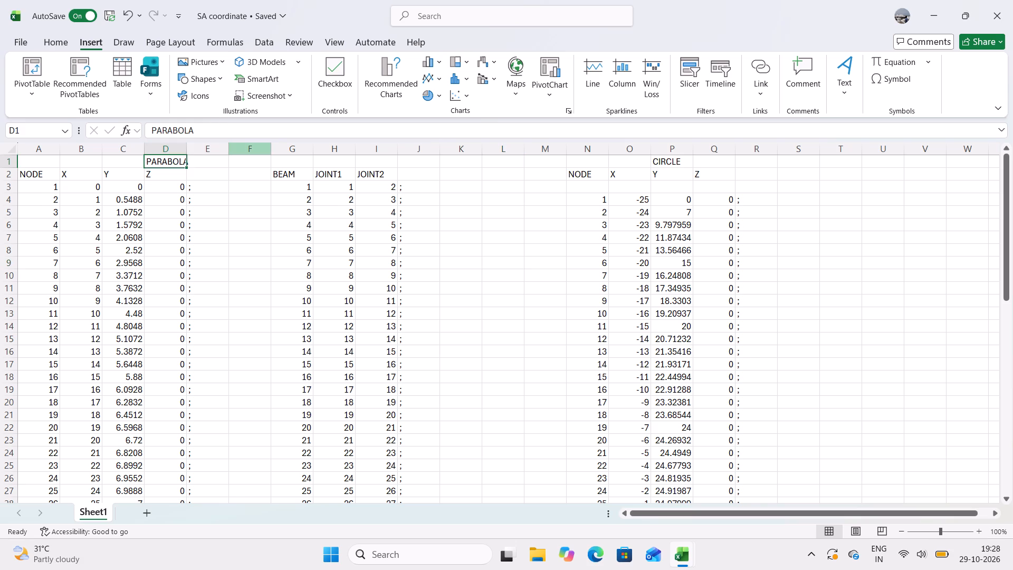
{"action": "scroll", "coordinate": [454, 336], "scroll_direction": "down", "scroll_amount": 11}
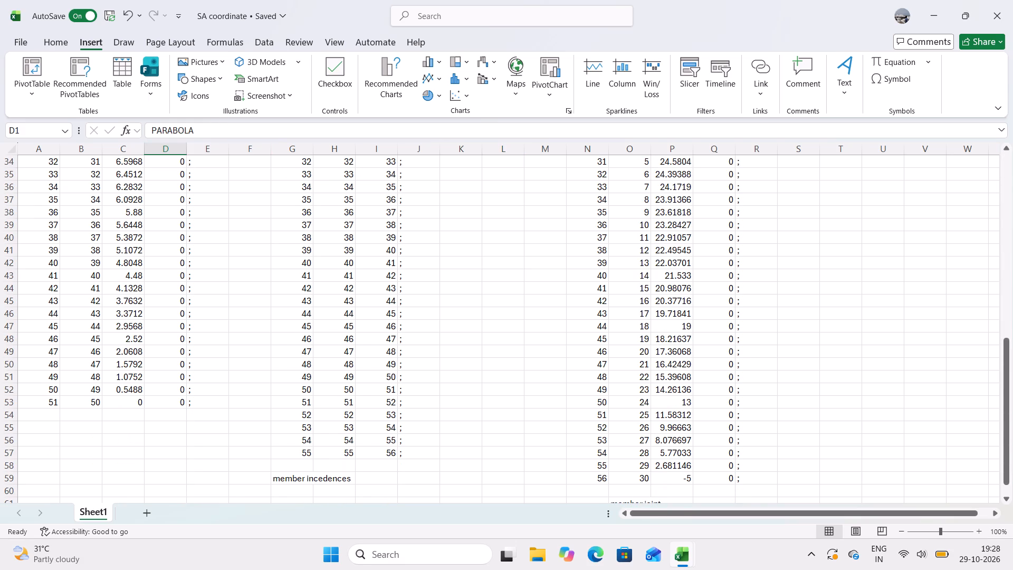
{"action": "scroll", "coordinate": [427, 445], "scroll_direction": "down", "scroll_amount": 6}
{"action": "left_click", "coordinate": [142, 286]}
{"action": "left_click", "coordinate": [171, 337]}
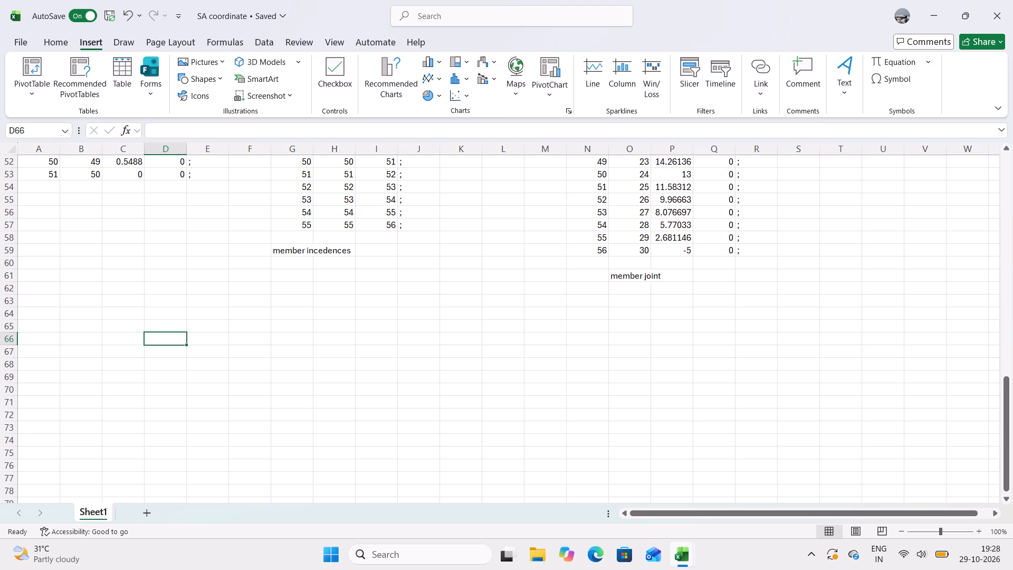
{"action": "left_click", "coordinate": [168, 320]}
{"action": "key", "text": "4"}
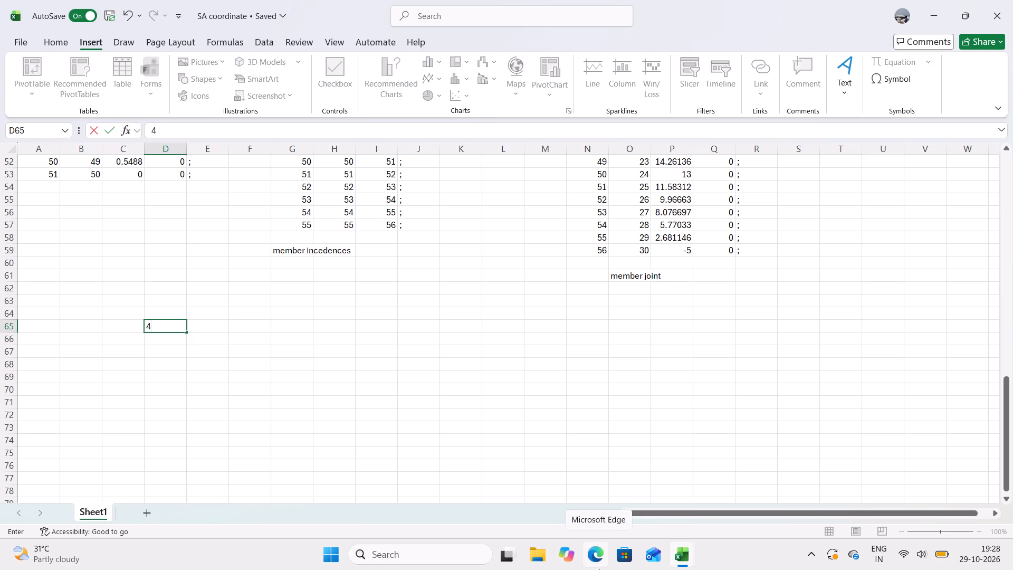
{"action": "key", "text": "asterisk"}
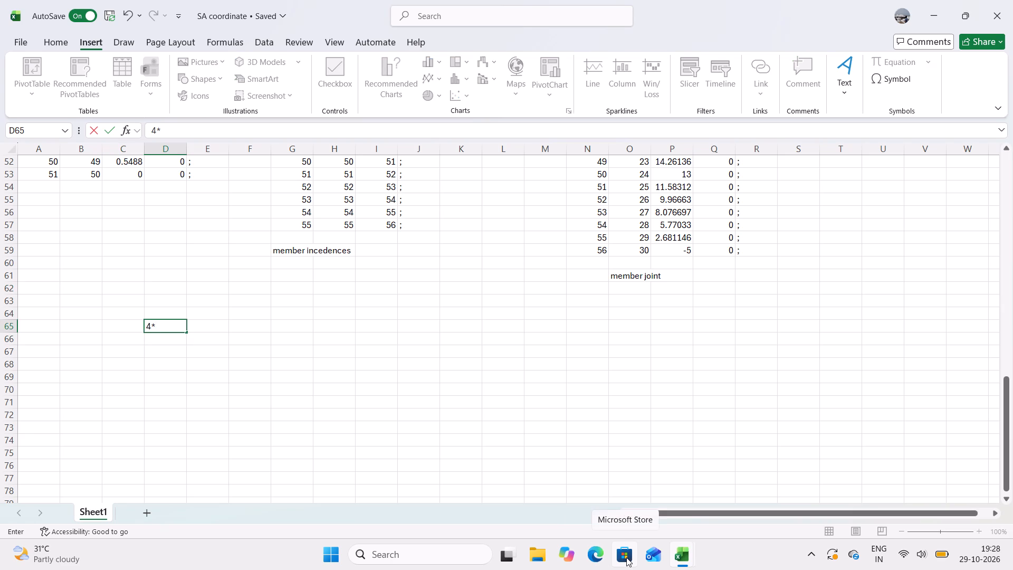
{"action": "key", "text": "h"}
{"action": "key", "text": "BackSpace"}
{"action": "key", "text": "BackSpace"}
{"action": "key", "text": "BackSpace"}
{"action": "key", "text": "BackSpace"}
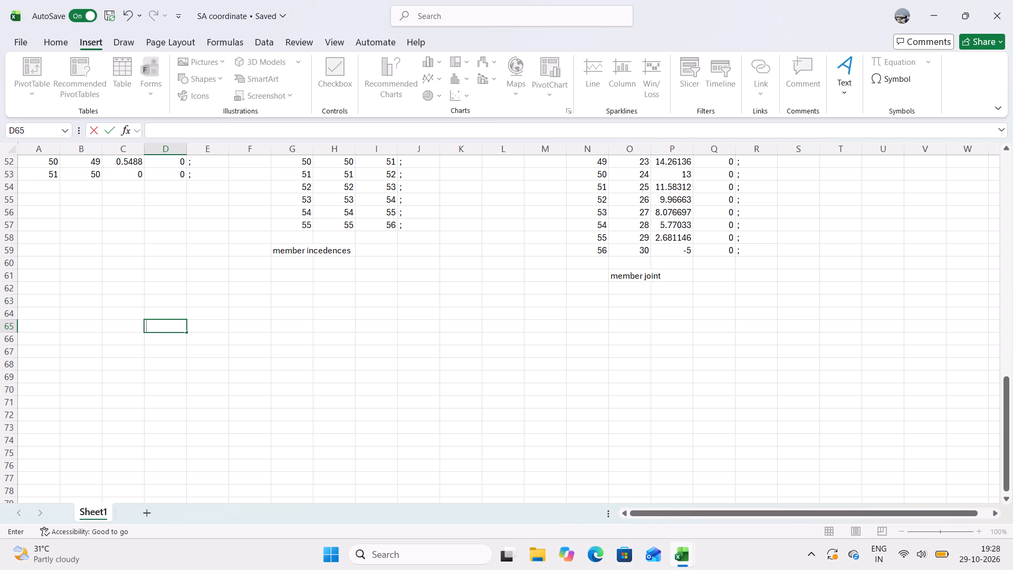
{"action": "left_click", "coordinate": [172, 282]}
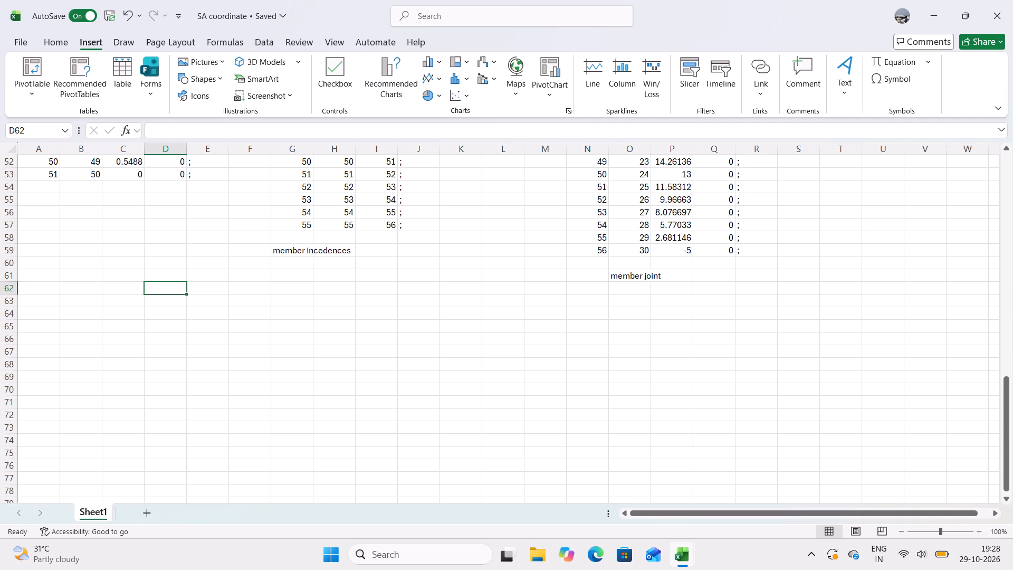
Change the parabola's Y formula for node 3 in C5 to =(4*8*B5*(60-B5))/60^2.
{"action": "scroll", "coordinate": [163, 315], "scroll_direction": "up", "scroll_amount": 15}
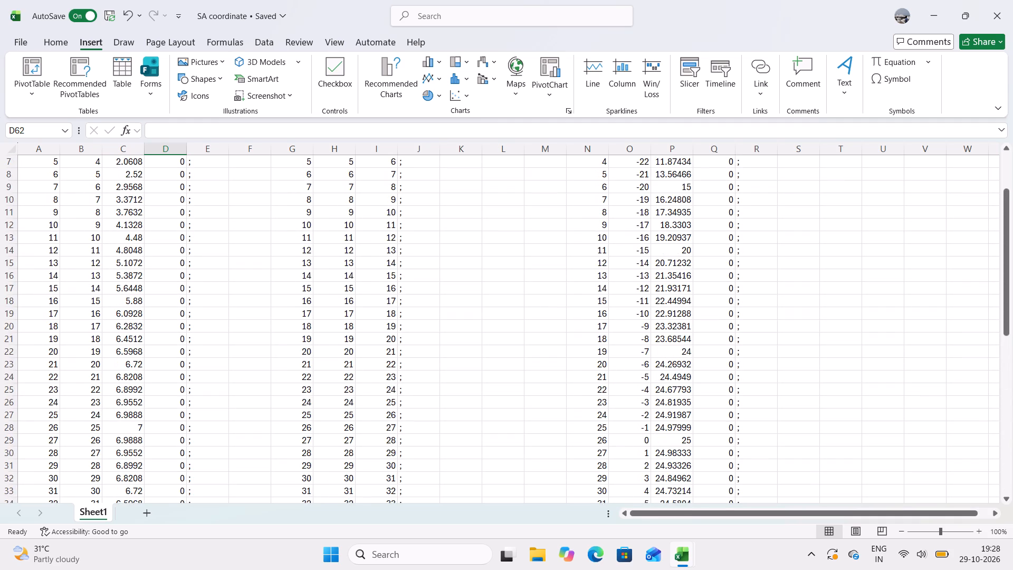
{"action": "scroll", "coordinate": [168, 307], "scroll_direction": "up", "scroll_amount": 7}
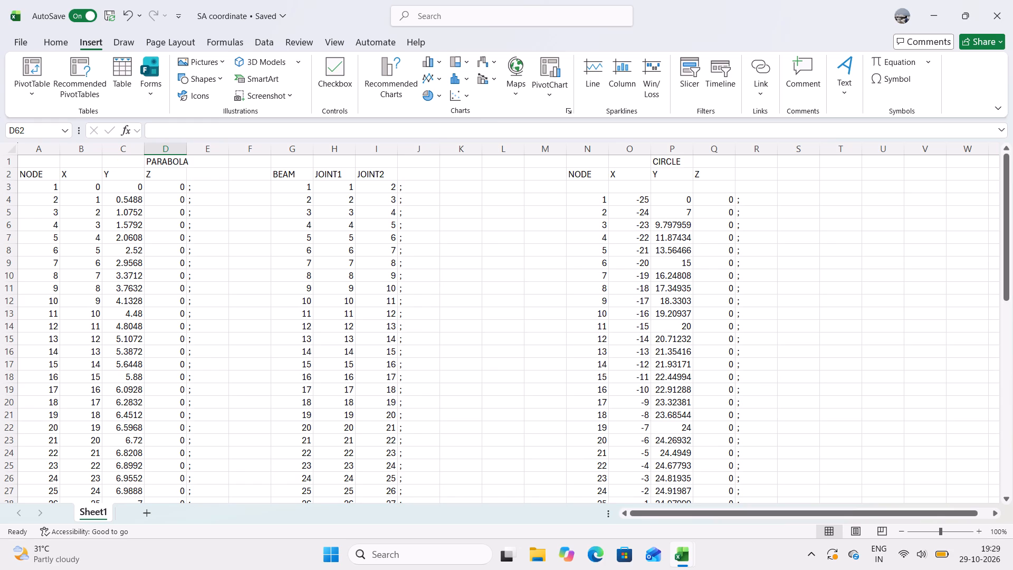
{"action": "scroll", "coordinate": [174, 290], "scroll_direction": "down", "scroll_amount": 1}
{"action": "scroll", "coordinate": [180, 269], "scroll_direction": "up", "scroll_amount": 2}
{"action": "left_click", "coordinate": [113, 208]}
{"action": "left_click", "coordinate": [175, 126]}
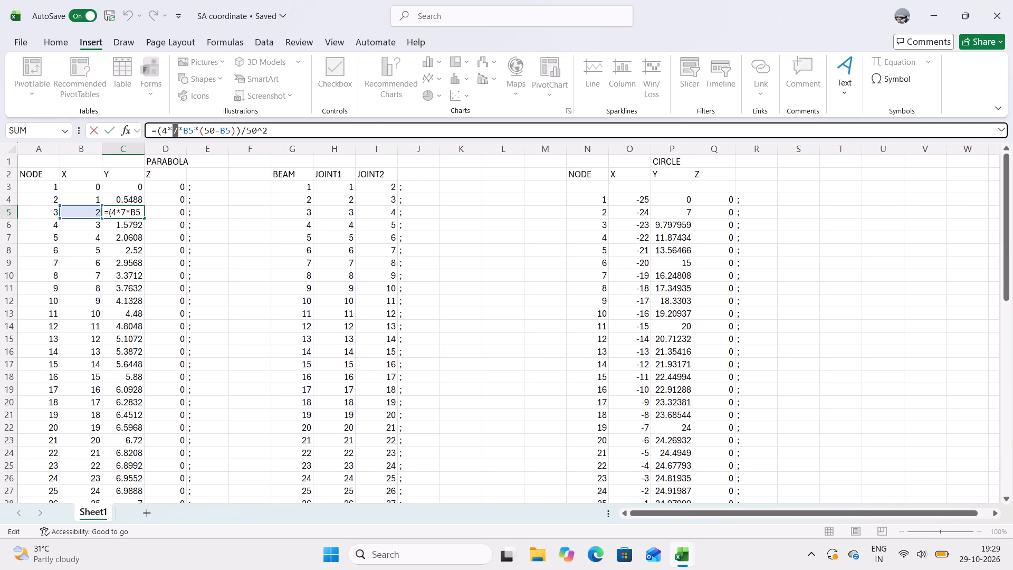
{"action": "key", "text": "8"}
{"action": "left_click", "coordinate": [211, 134]}
{"action": "left_click", "coordinate": [214, 131]}
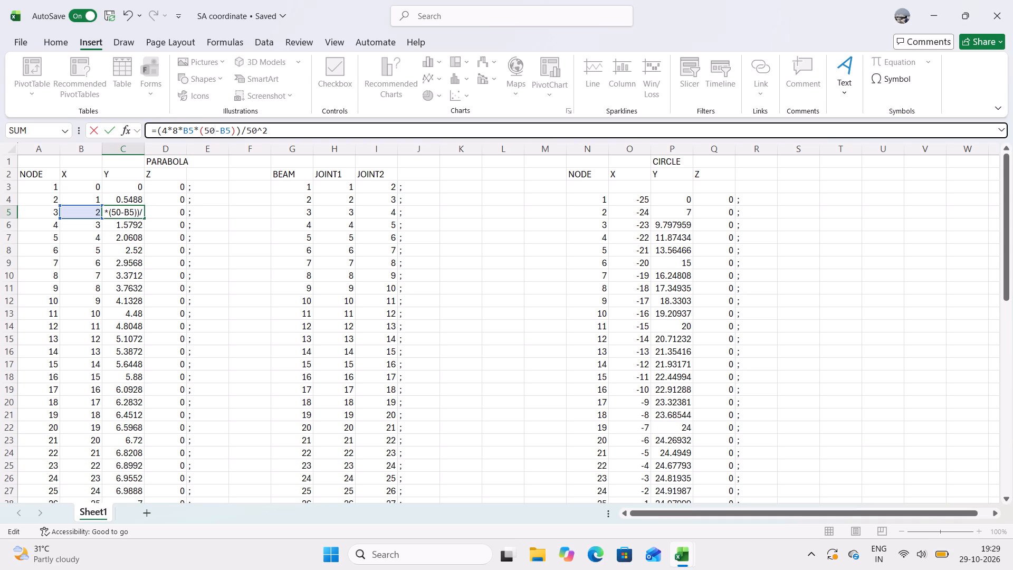
{"action": "key", "text": "BackSpace"}
{"action": "key", "text": "BackSpace"}
{"action": "type", "text": "60"}
{"action": "left_click", "coordinate": [250, 126]}
{"action": "key", "text": "6"}
{"action": "key", "text": "Left"}
{"action": "key", "text": "BackSpace"}
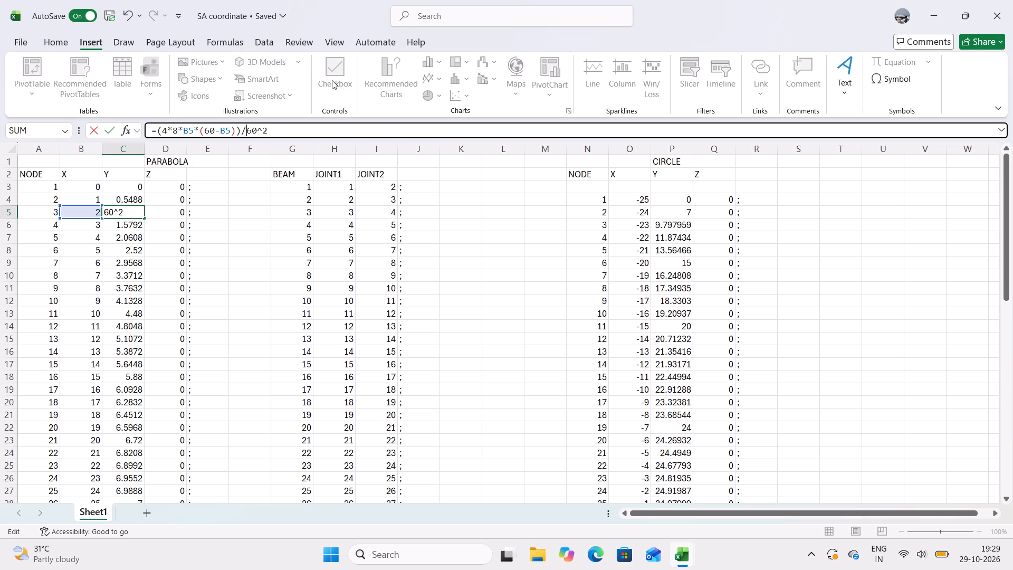
{"action": "left_click", "coordinate": [238, 190]}
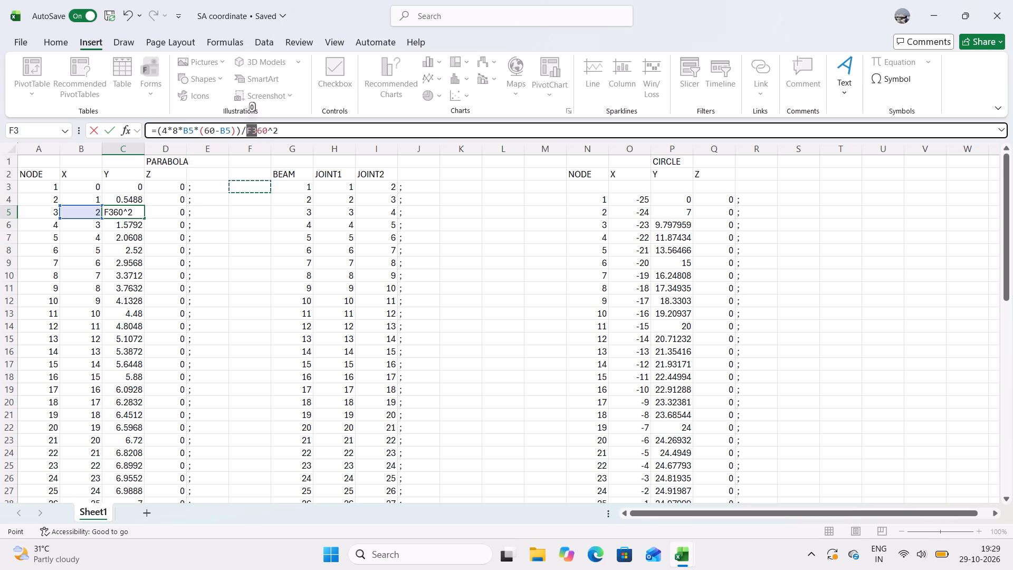
{"action": "key", "text": "BackSpace"}
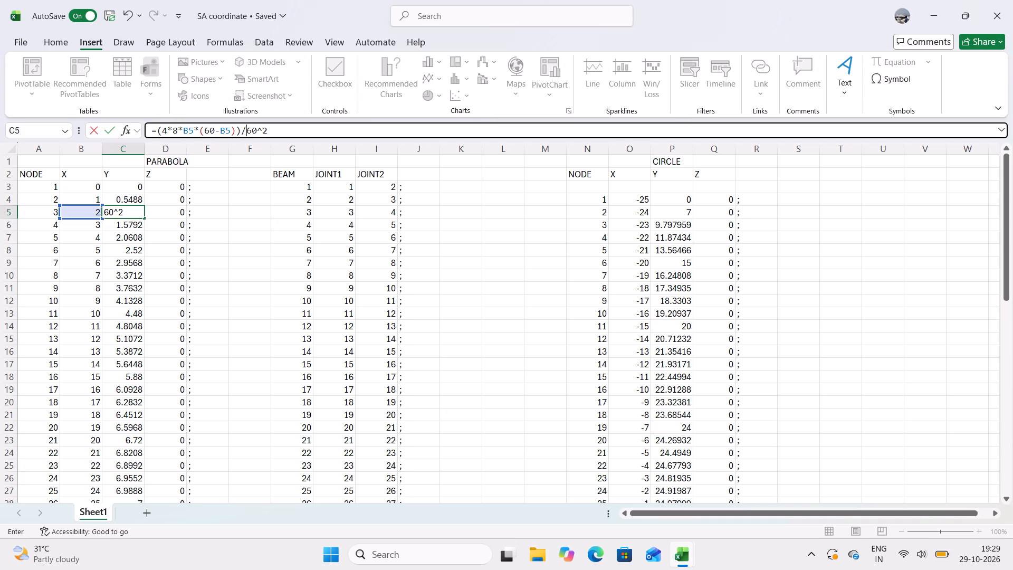
{"action": "key", "text": "Return"}
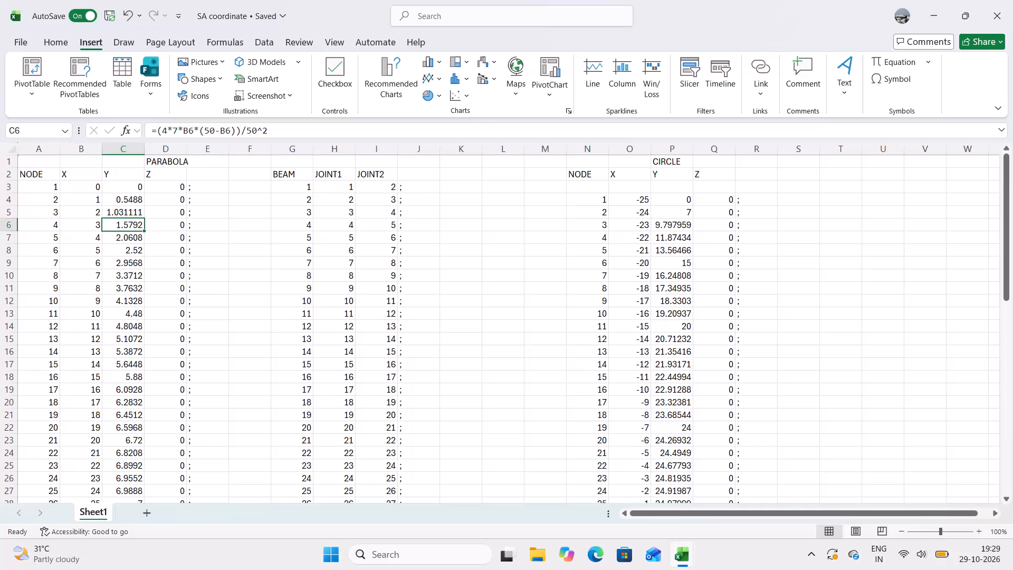
Fill the revised Y formula from C5 up into node 2's cell, C4.
{"action": "left_click", "coordinate": [120, 214]}
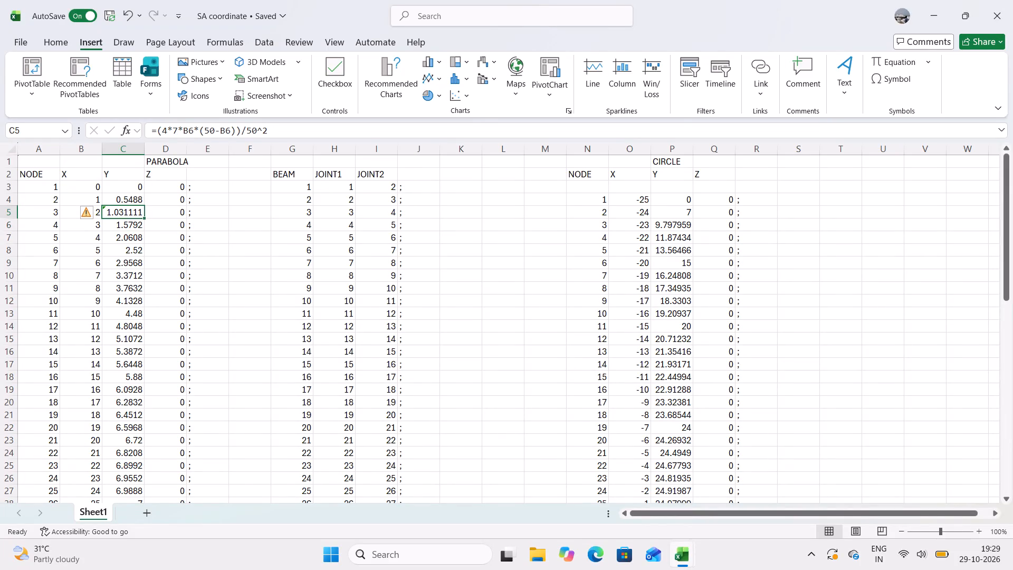
{"action": "left_click_drag", "start_coordinate": [139, 214], "coordinate": [135, 202]}
{"action": "left_click", "coordinate": [127, 216]}
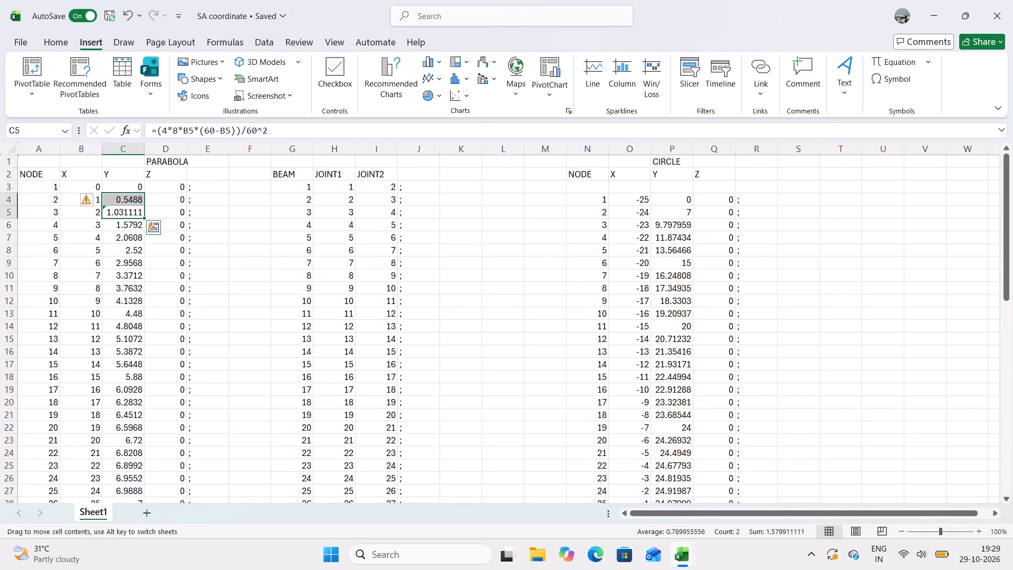
{"action": "left_click", "coordinate": [128, 212]}
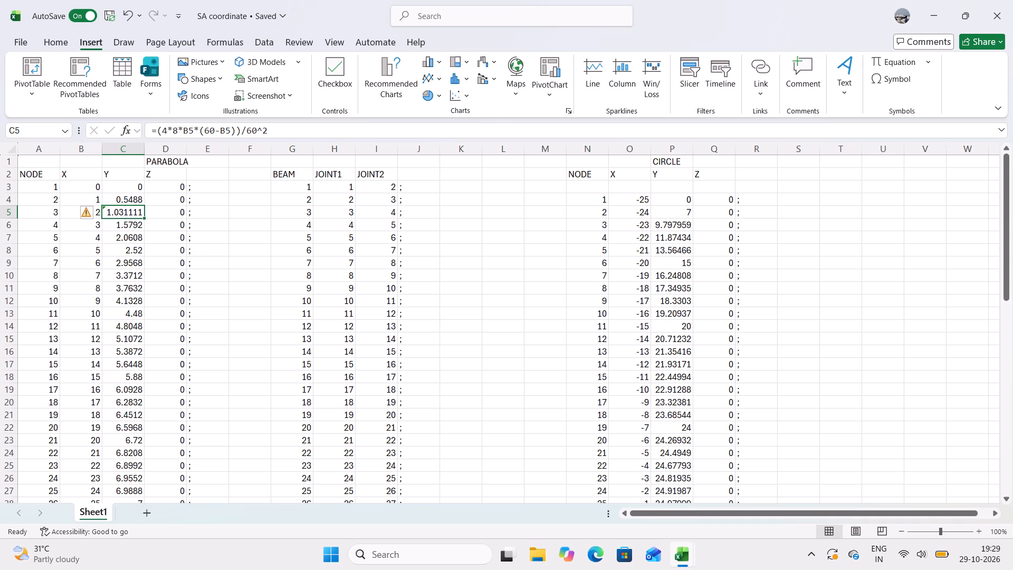
{"action": "left_click_drag", "start_coordinate": [144, 216], "coordinate": [146, 194]}
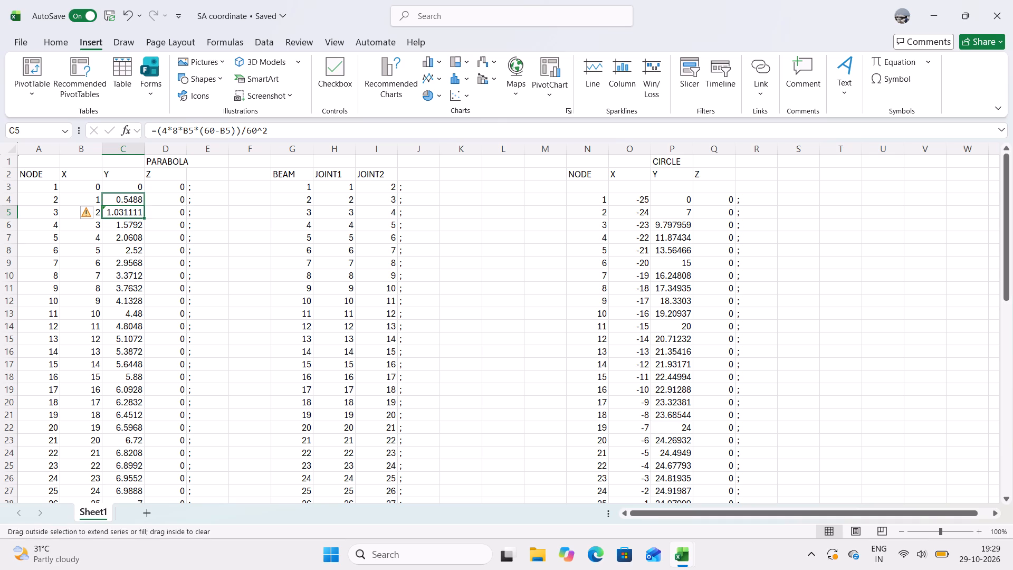
{"action": "left_click_drag", "start_coordinate": [146, 194], "coordinate": [145, 194]}
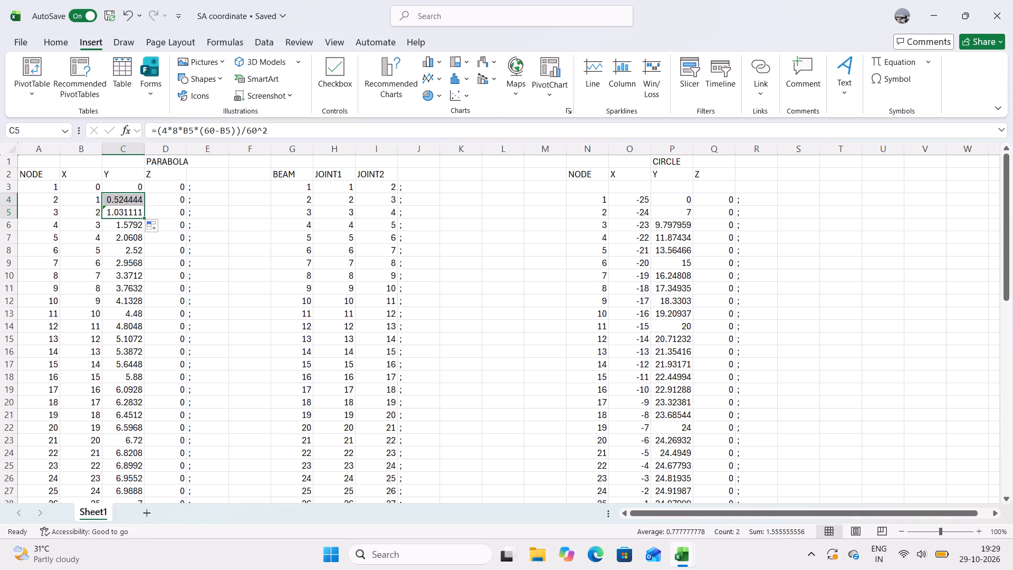
Fill the revised Y formula from C4:C5 down the parabola's Y column to node 51 in C53.
{"action": "left_click_drag", "start_coordinate": [145, 217], "coordinate": [108, 536]}
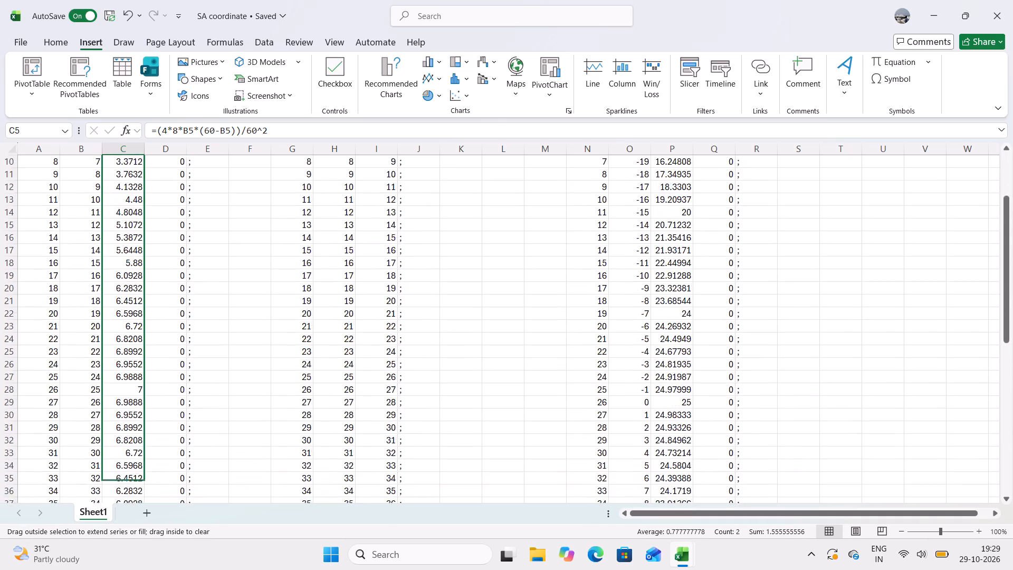
{"action": "left_click_drag", "start_coordinate": [108, 536], "coordinate": [110, 533]}
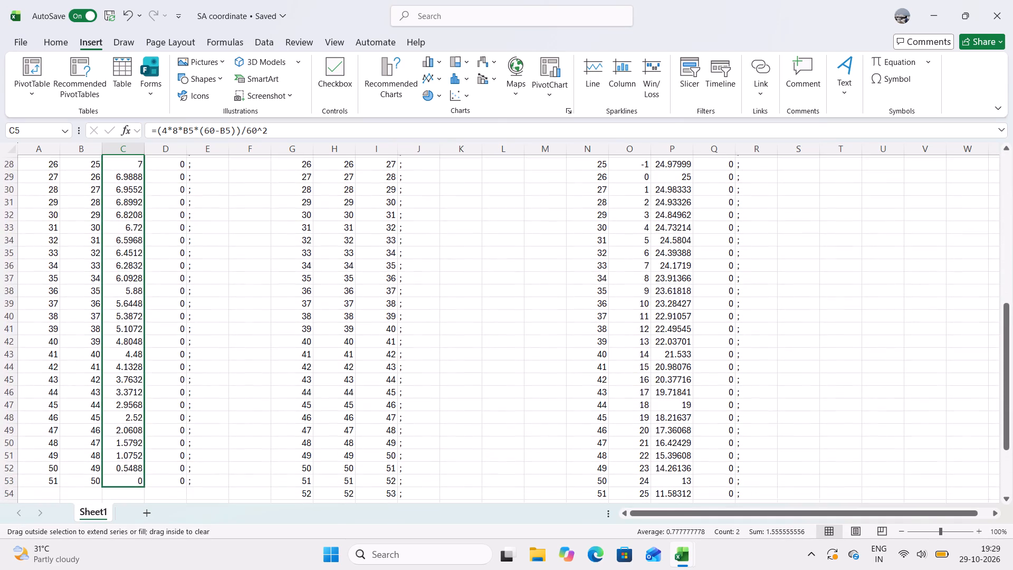
{"action": "left_click_drag", "start_coordinate": [110, 533], "coordinate": [116, 507]}
{"action": "left_click", "coordinate": [119, 480]}
Extend the parabola's node, X, Y and Z columns from A3:D8 down to node 61, X 60, in row 63.
{"action": "scroll", "coordinate": [126, 371], "scroll_direction": "up", "scroll_amount": 3}
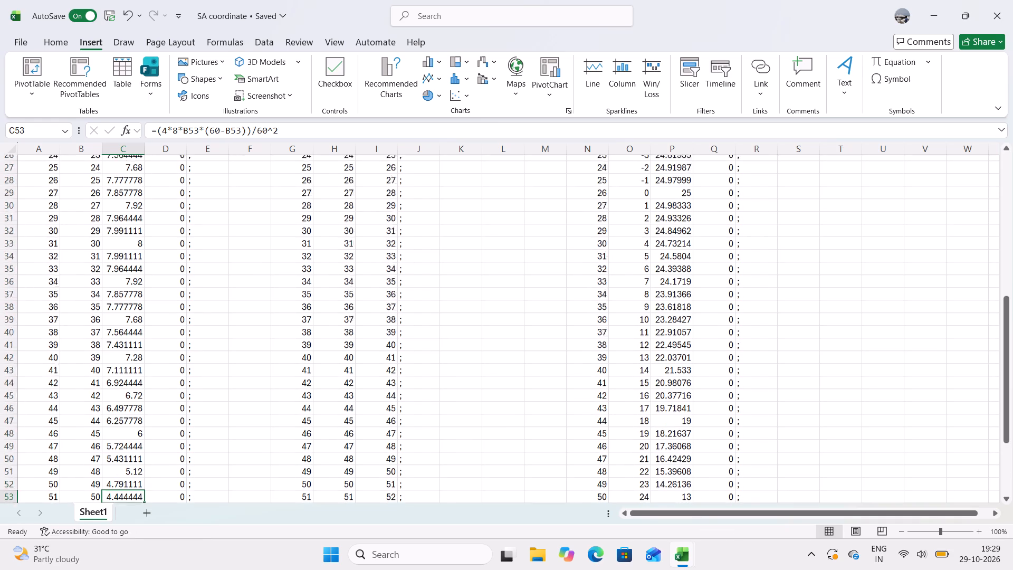
{"action": "scroll", "coordinate": [126, 371], "scroll_direction": "up", "scroll_amount": 14}
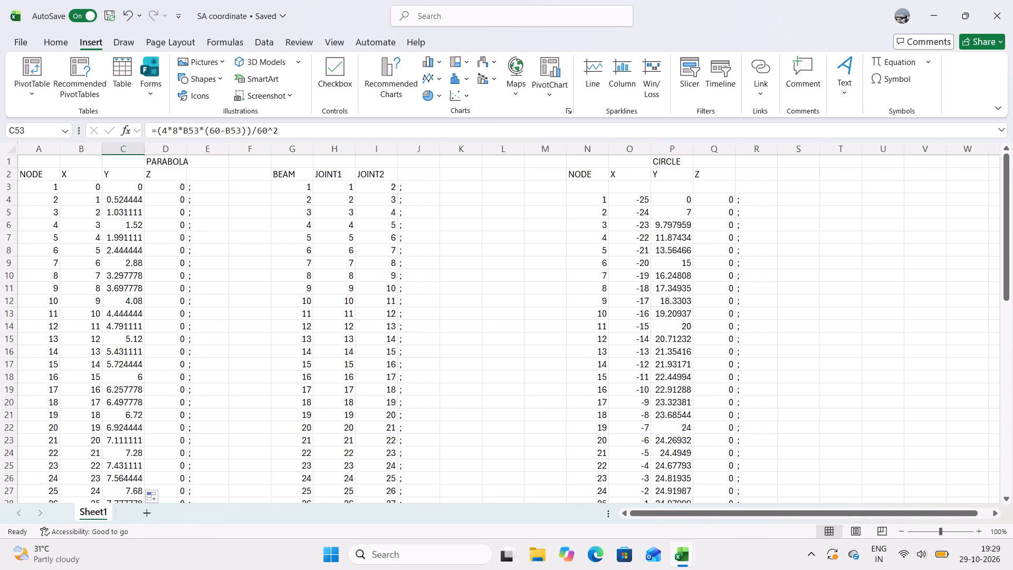
{"action": "left_click", "coordinate": [83, 188]}
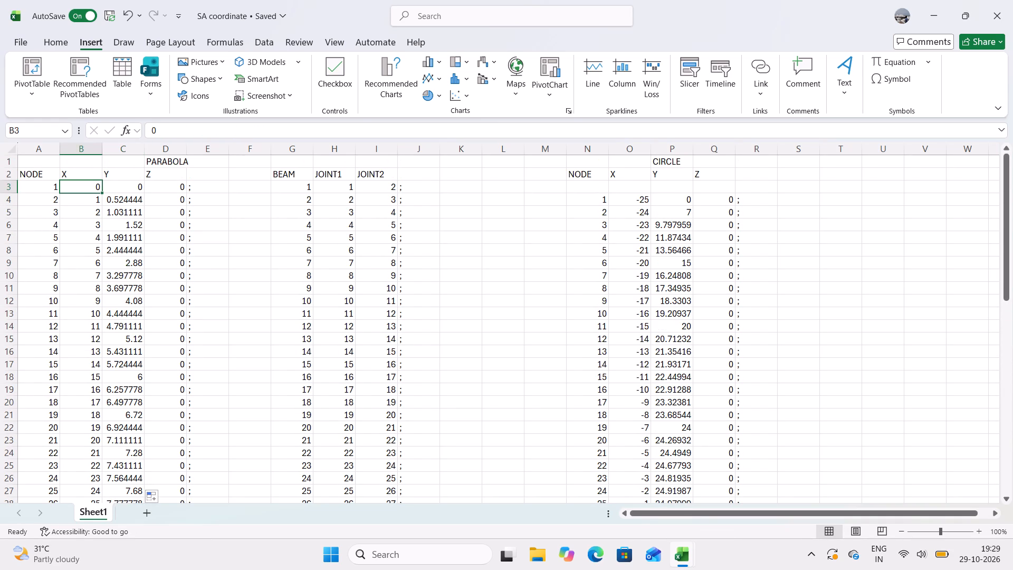
{"action": "left_click_drag", "start_coordinate": [40, 192], "coordinate": [179, 247]}
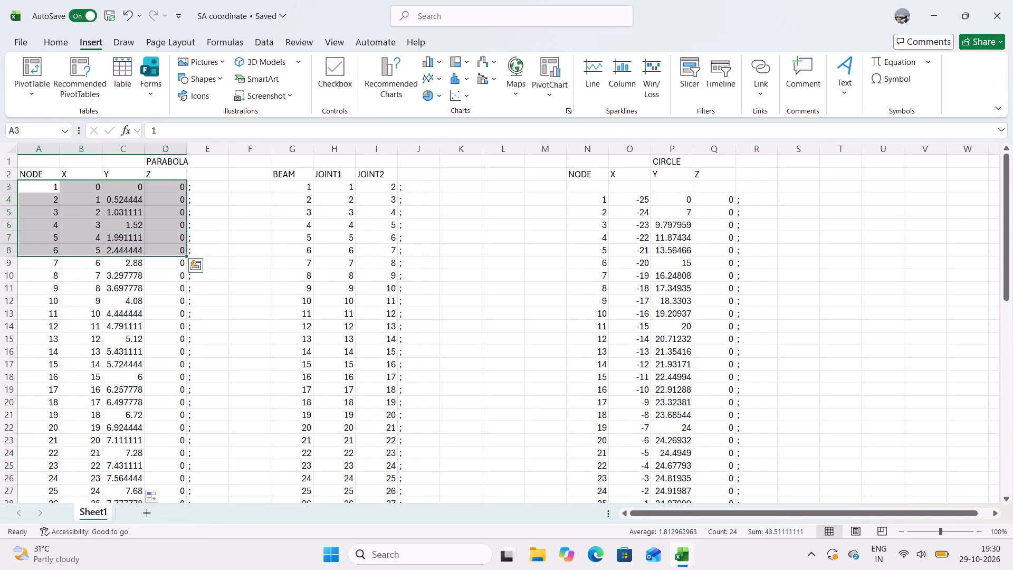
{"action": "left_click_drag", "start_coordinate": [187, 254], "coordinate": [214, 569]}
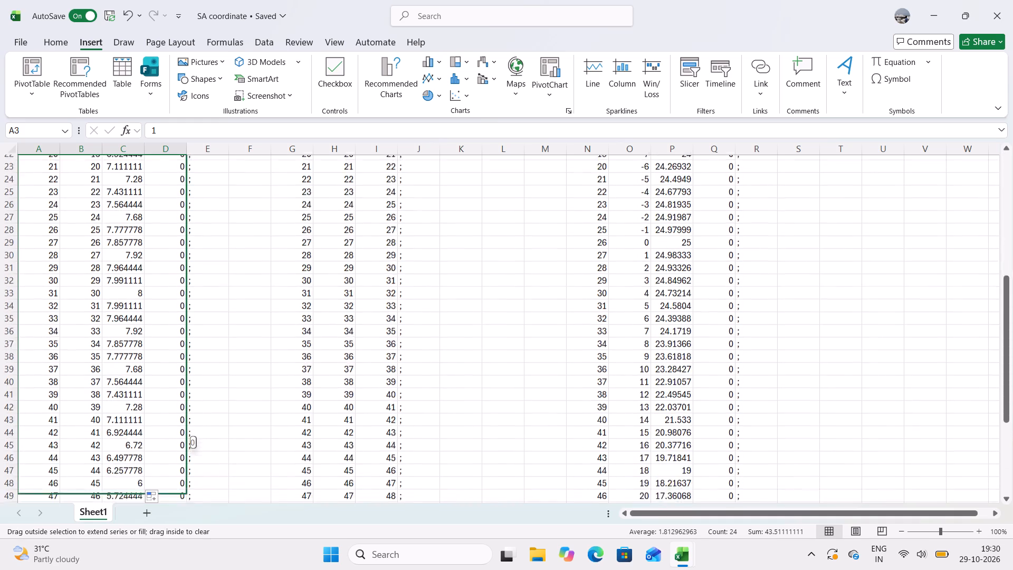
{"action": "left_click_drag", "start_coordinate": [214, 569], "coordinate": [218, 529]}
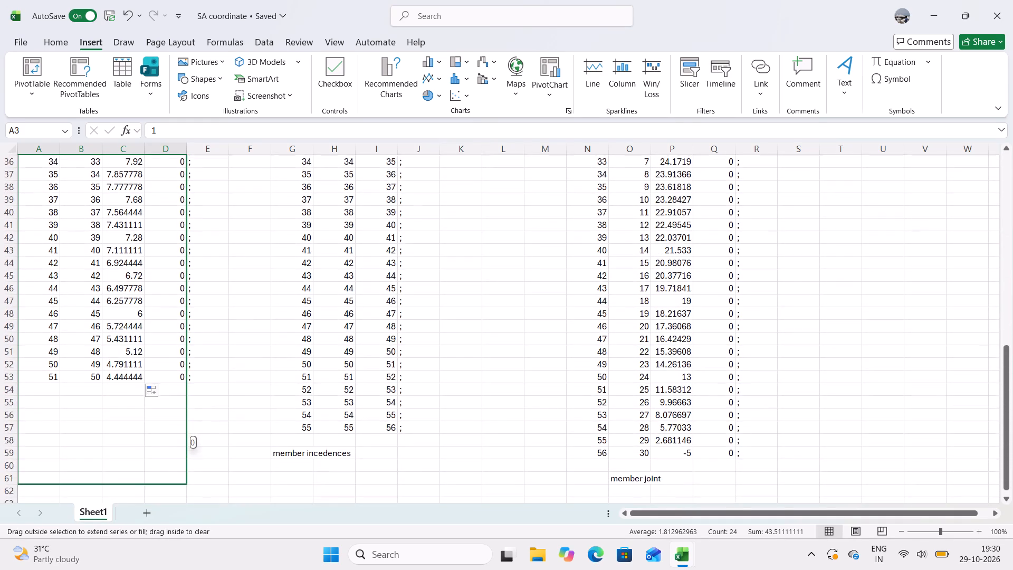
{"action": "left_click_drag", "start_coordinate": [218, 529], "coordinate": [209, 411]}
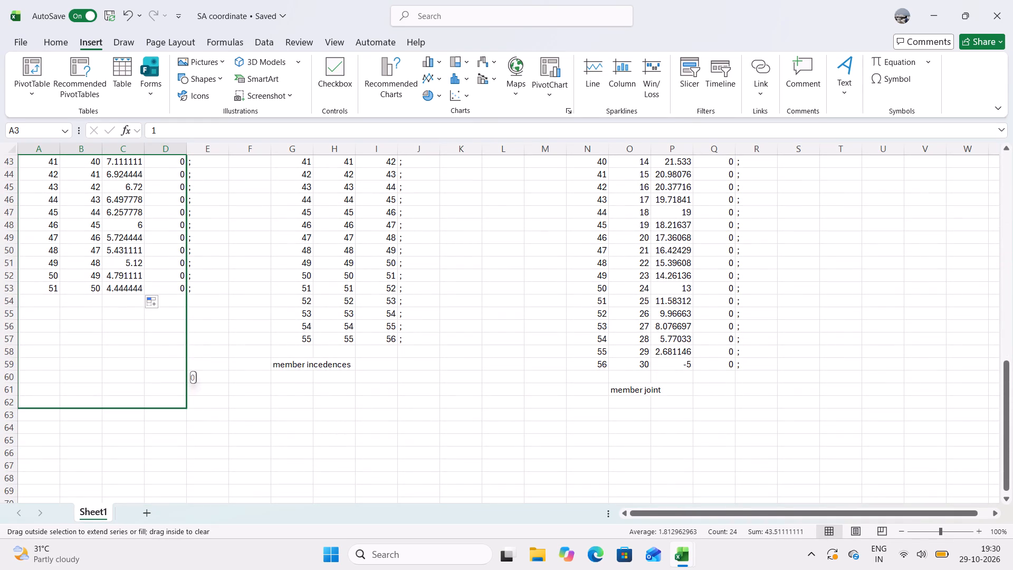
{"action": "left_click_drag", "start_coordinate": [209, 411], "coordinate": [209, 411]}
{"action": "left_click_drag", "start_coordinate": [209, 411], "coordinate": [213, 419]}
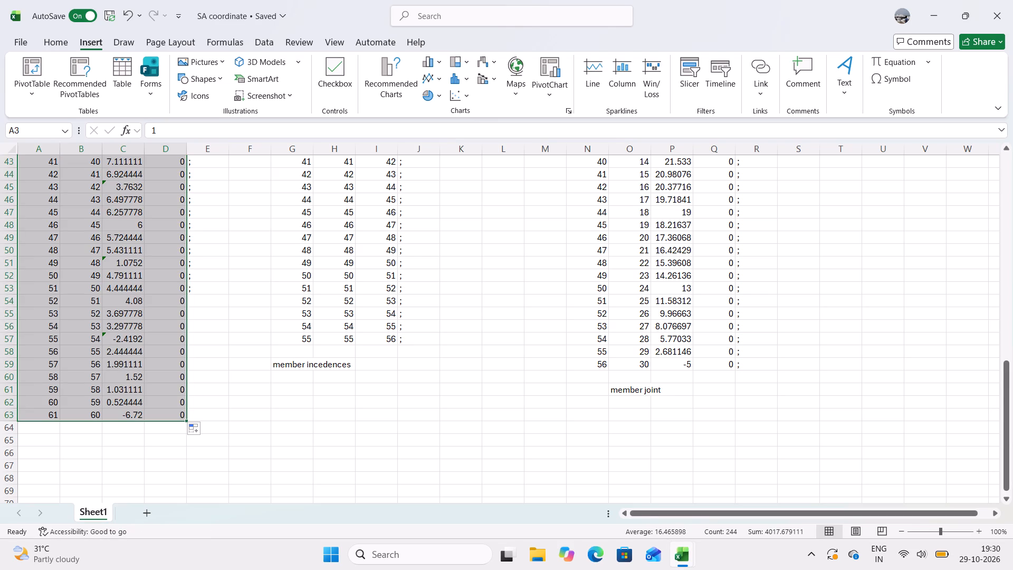
Examine the extended parabola table for irregular Y values and compare the Y formulas of nodes 1 and 2.
{"action": "scroll", "coordinate": [144, 374], "scroll_direction": "up", "scroll_amount": 12}
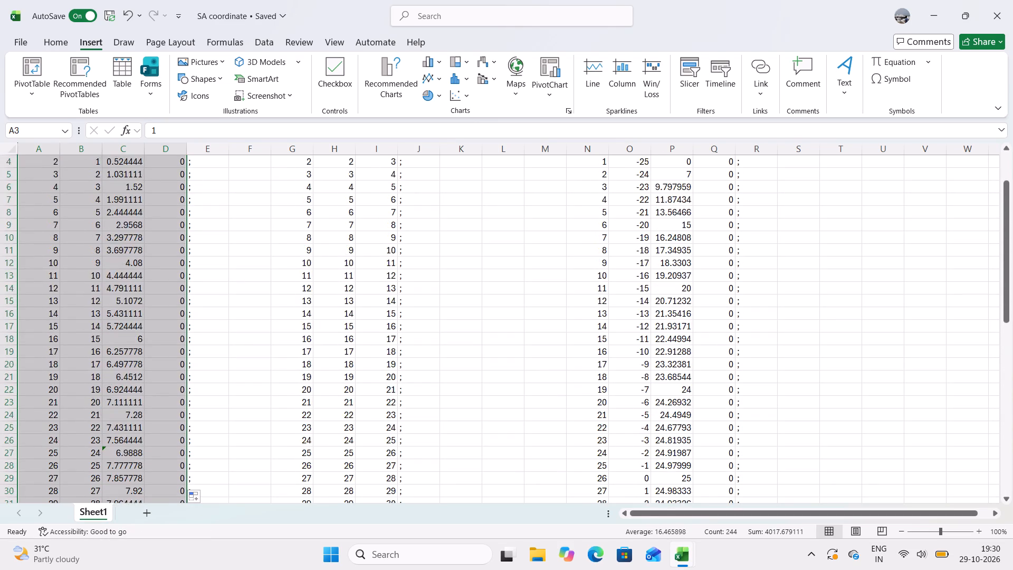
{"action": "scroll", "coordinate": [140, 364], "scroll_direction": "up", "scroll_amount": 4}
{"action": "scroll", "coordinate": [156, 465], "scroll_direction": "down", "scroll_amount": 15}
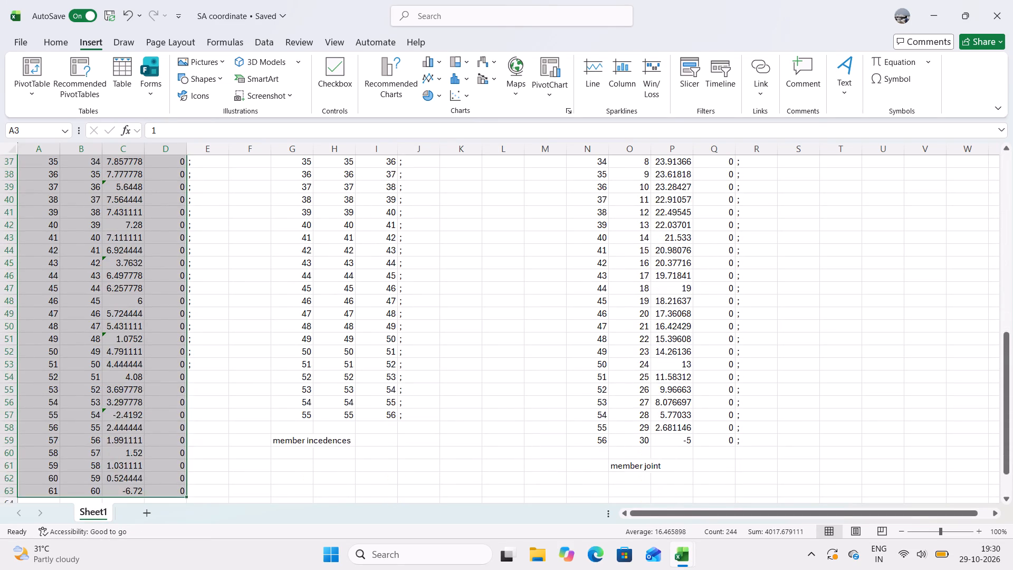
{"action": "scroll", "coordinate": [161, 349], "scroll_direction": "up", "scroll_amount": 8}
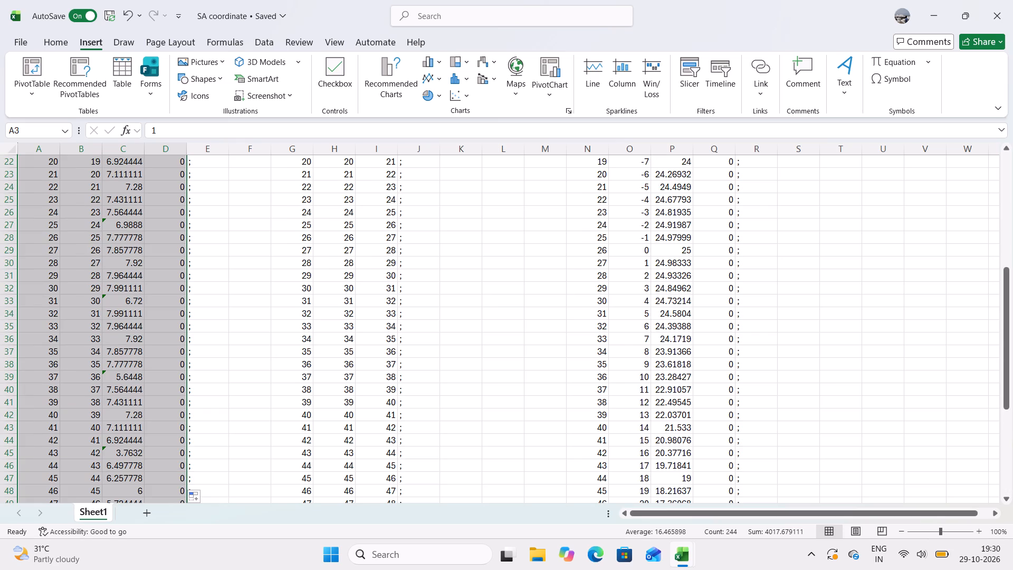
{"action": "scroll", "coordinate": [133, 242], "scroll_direction": "up", "scroll_amount": 8}
{"action": "left_click", "coordinate": [130, 201]}
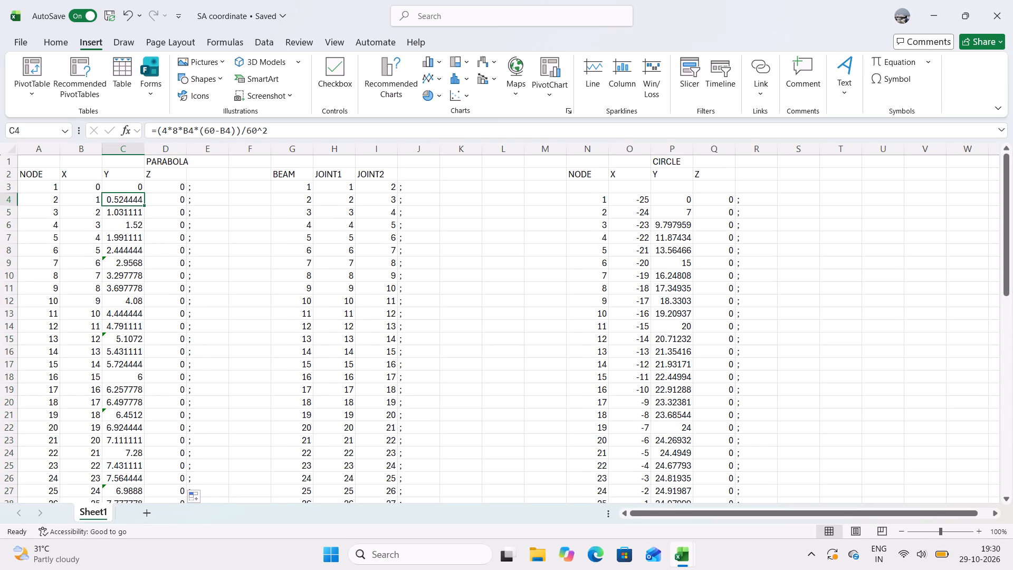
{"action": "left_click", "coordinate": [130, 186]}
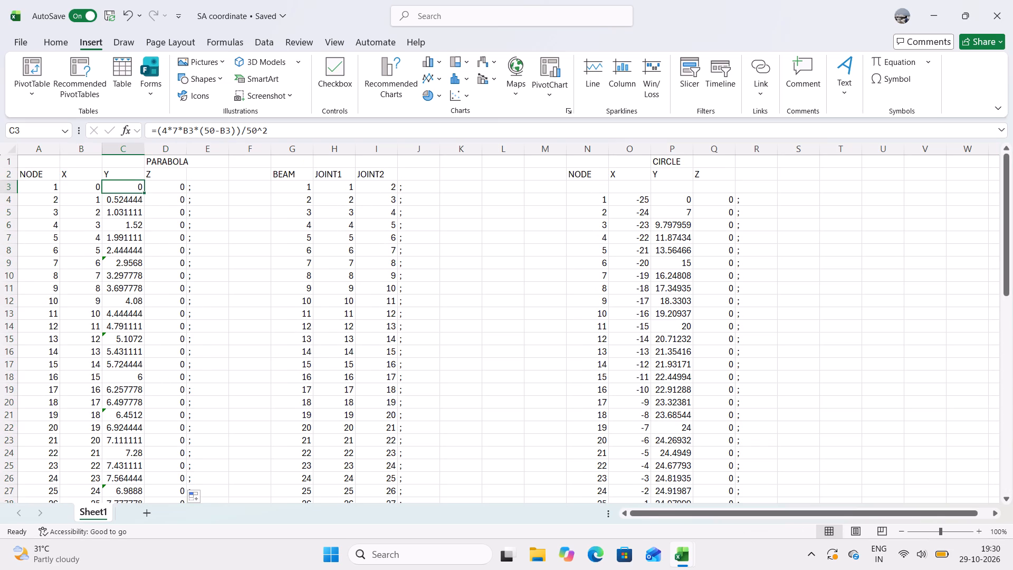
{"action": "left_click", "coordinate": [132, 199]}
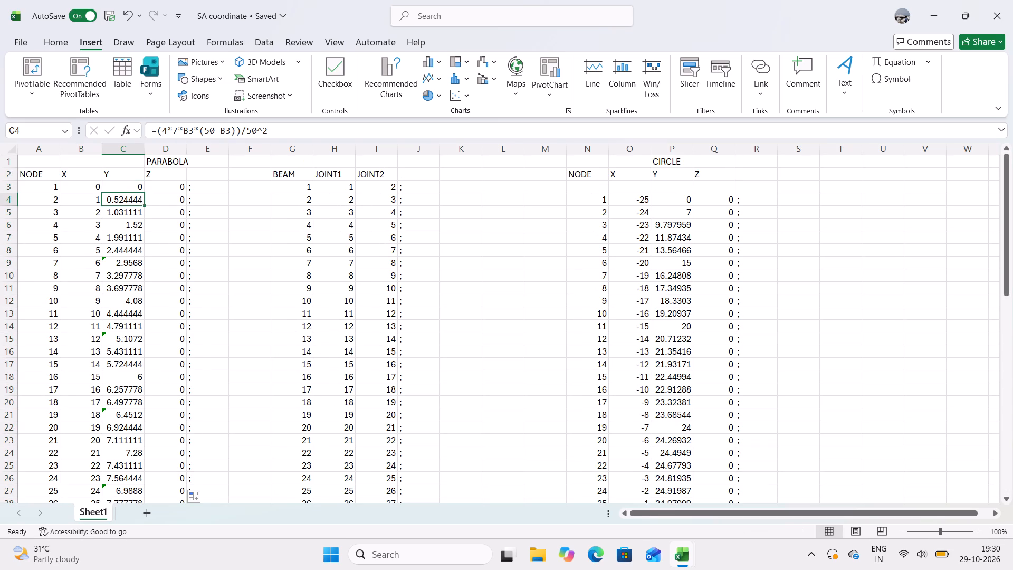
Fill the revised parabola Y formula from C4 up into node 1's cell, C3.
{"action": "left_click_drag", "start_coordinate": [145, 205], "coordinate": [146, 193]}
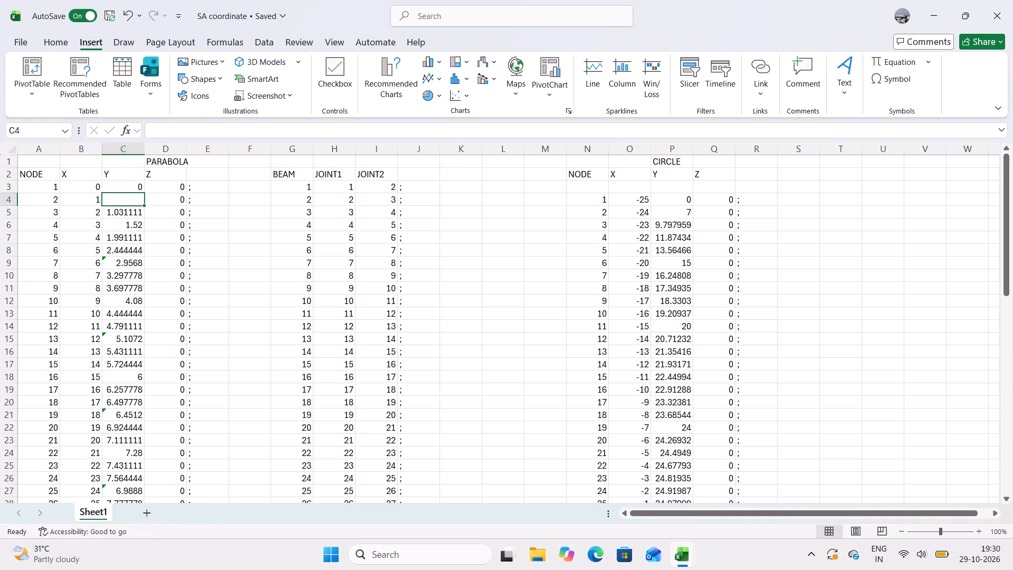
{"action": "left_click", "coordinate": [129, 17]}
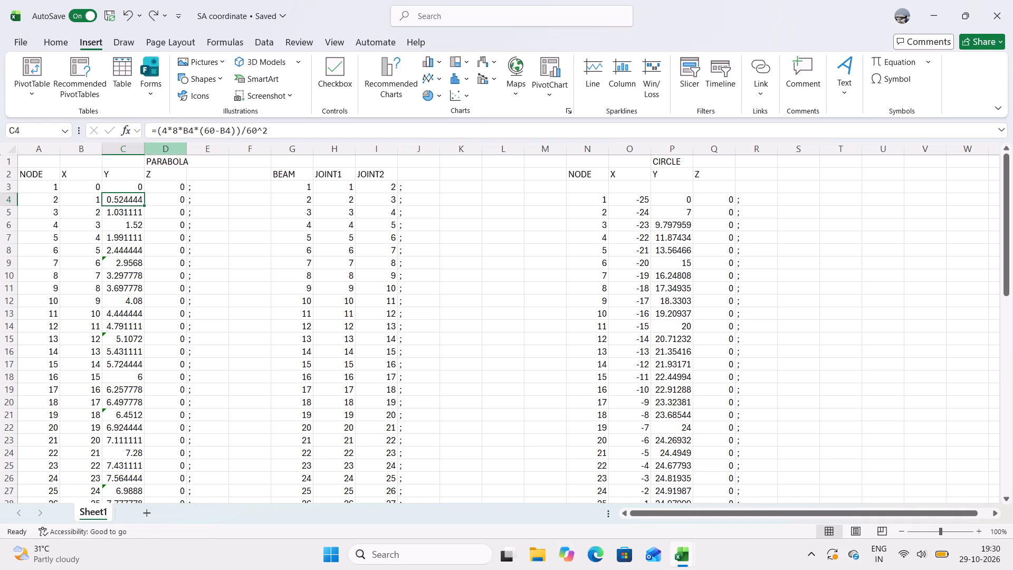
{"action": "left_click_drag", "start_coordinate": [145, 204], "coordinate": [141, 185]}
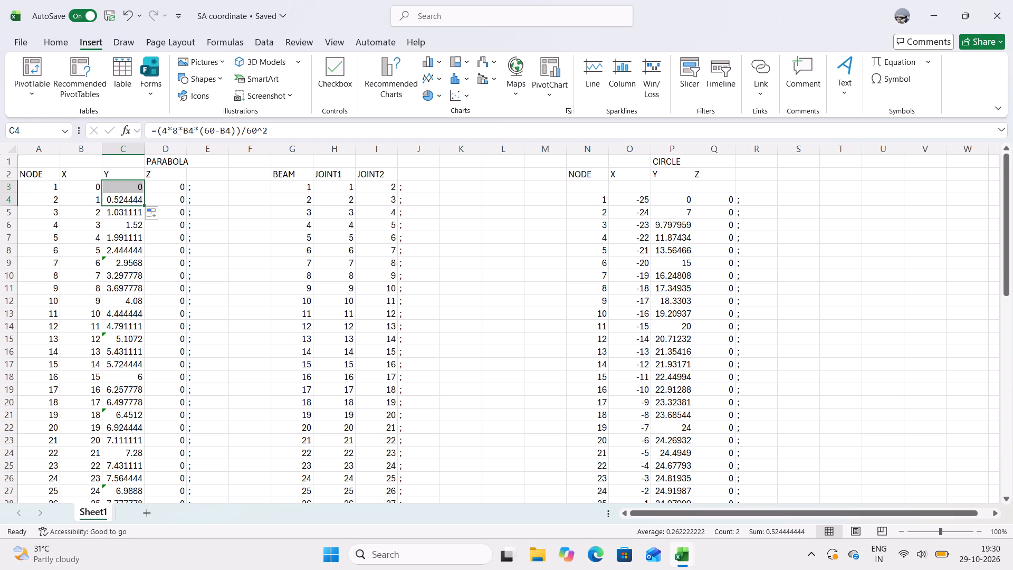
Fill the Y formula from C3 down the parabola's whole Y column to node 61 in C63.
{"action": "left_click", "coordinate": [126, 192]}
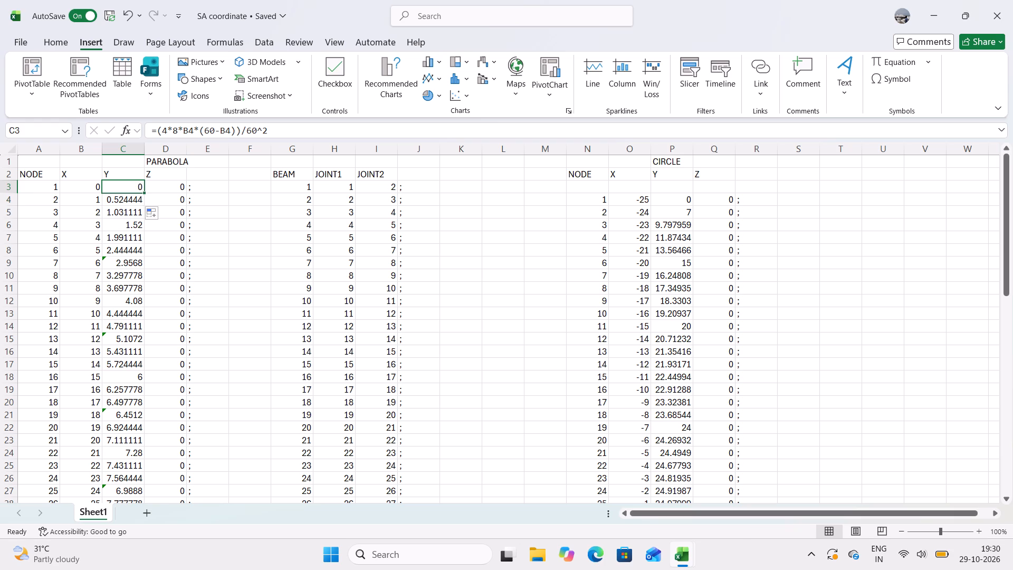
{"action": "left_click_drag", "start_coordinate": [144, 192], "coordinate": [142, 569]}
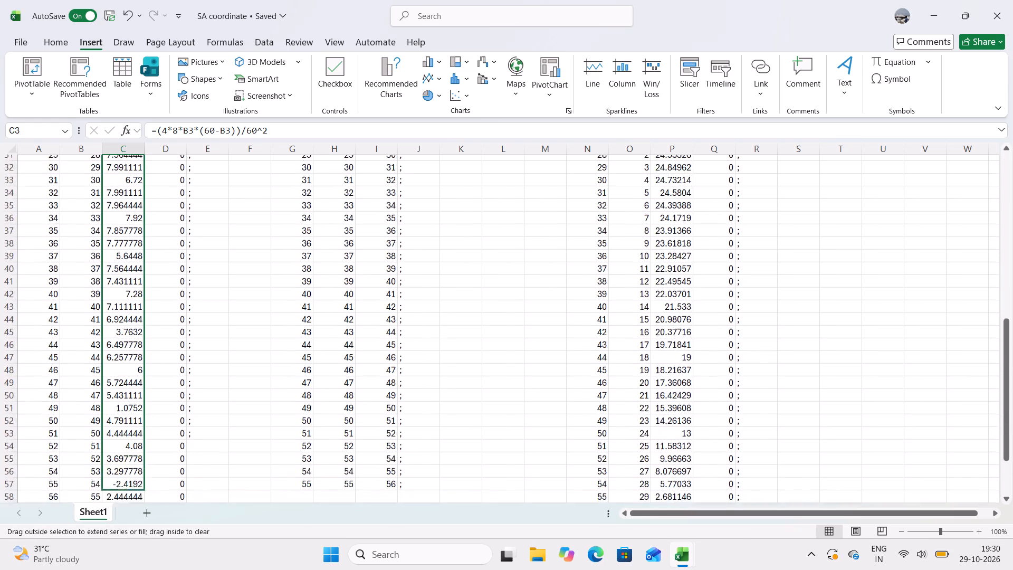
{"action": "left_click_drag", "start_coordinate": [142, 569], "coordinate": [153, 484]}
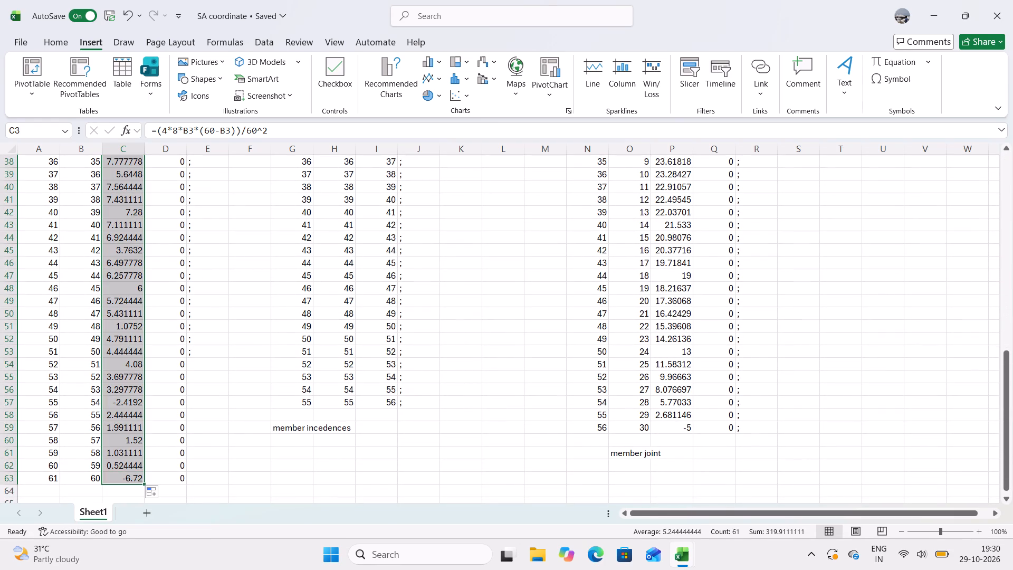
{"action": "left_click", "coordinate": [224, 403]}
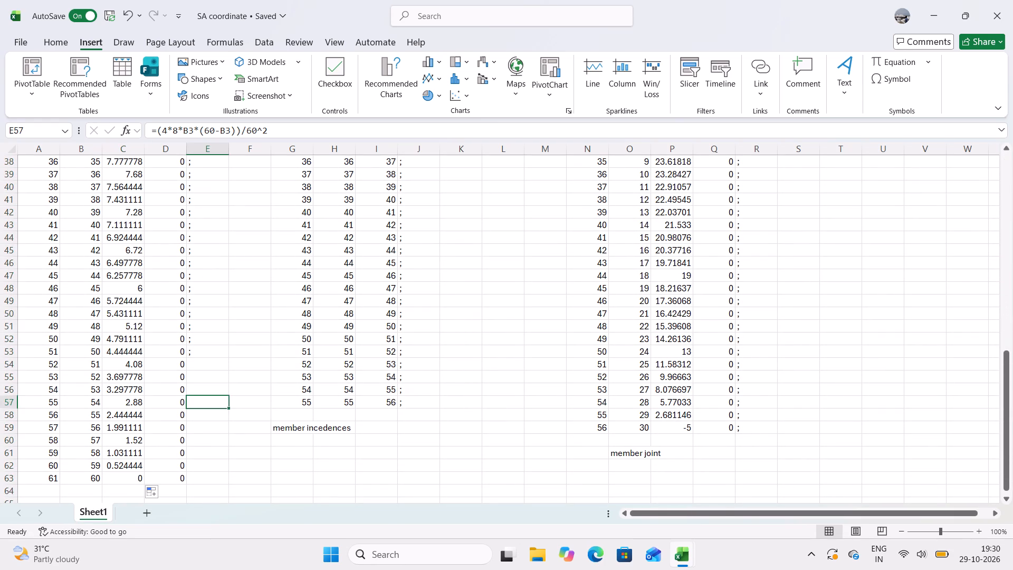
Fill the semicolon separators in column E from E46 down to the parabola's last row, E63.
{"action": "left_click", "coordinate": [208, 242]}
{"action": "left_click_drag", "start_coordinate": [208, 242], "coordinate": [215, 350]}
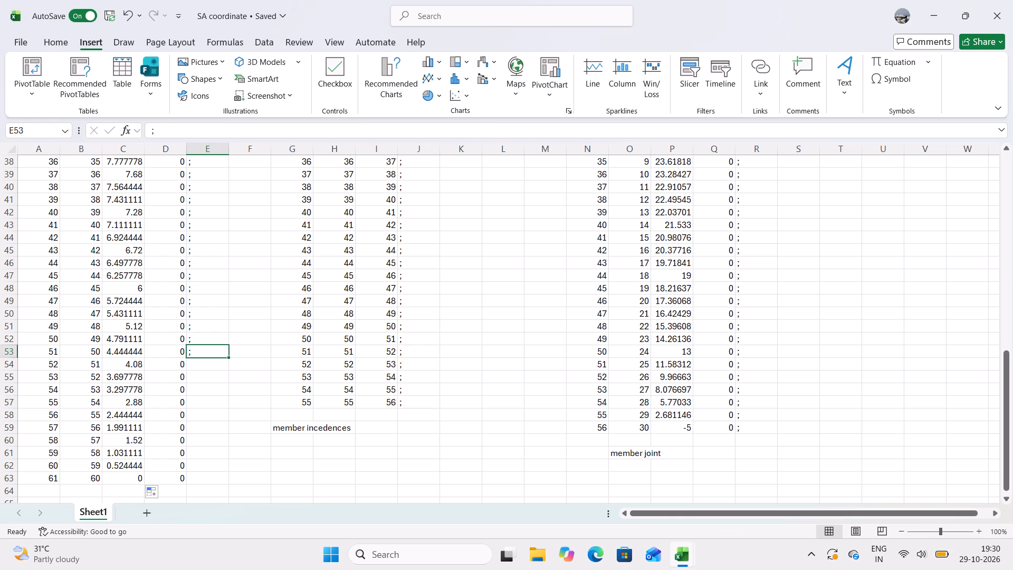
{"action": "left_click", "coordinate": [218, 262]}
{"action": "left_click_drag", "start_coordinate": [226, 268], "coordinate": [234, 299]}
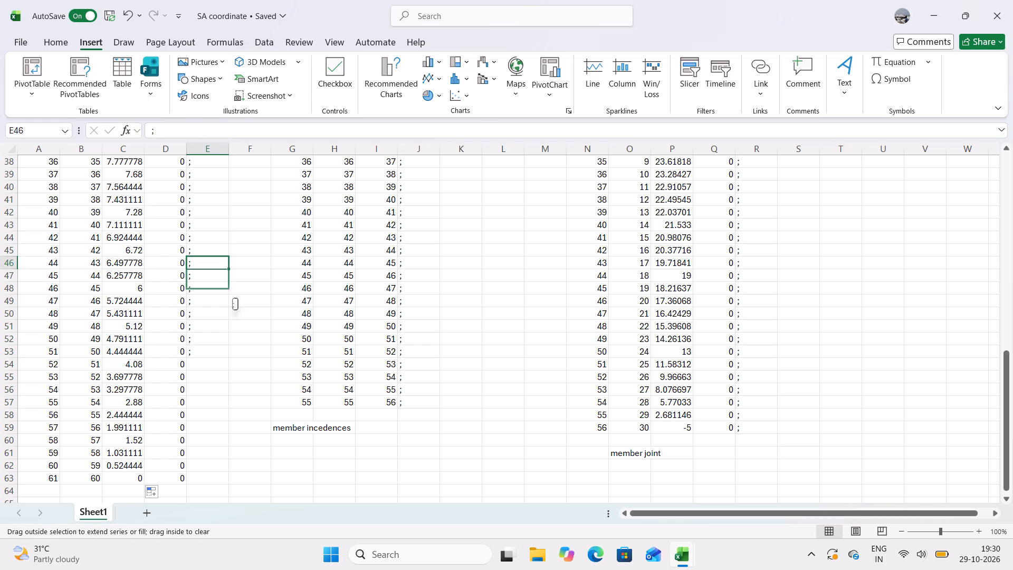
{"action": "left_click_drag", "start_coordinate": [234, 299], "coordinate": [207, 471]}
Examine the parabola table from its first node to row 63 for consistent Y values and separators.
{"action": "scroll", "coordinate": [225, 311], "scroll_direction": "up", "scroll_amount": 7}
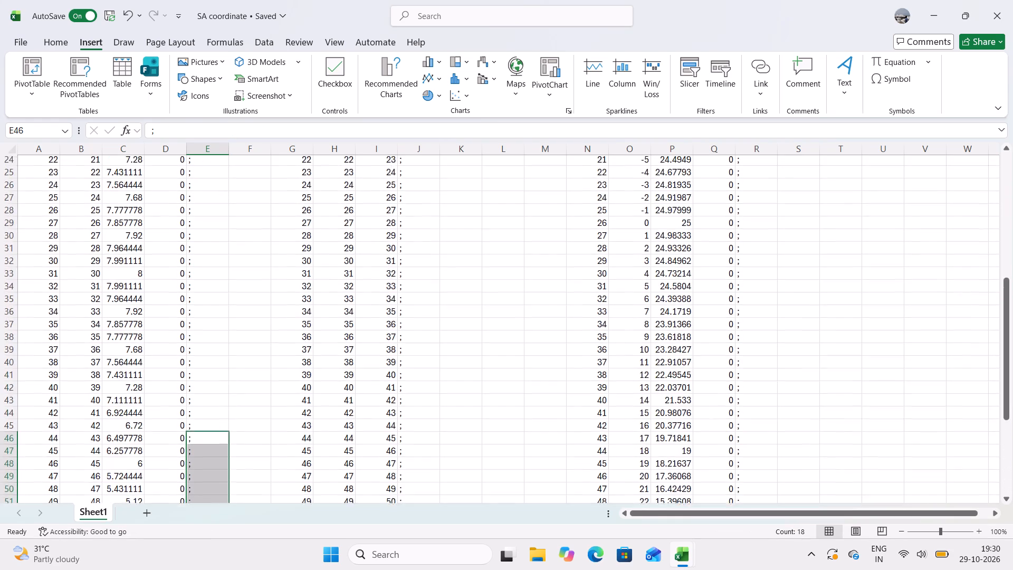
{"action": "scroll", "coordinate": [225, 311], "scroll_direction": "up", "scroll_amount": 14}
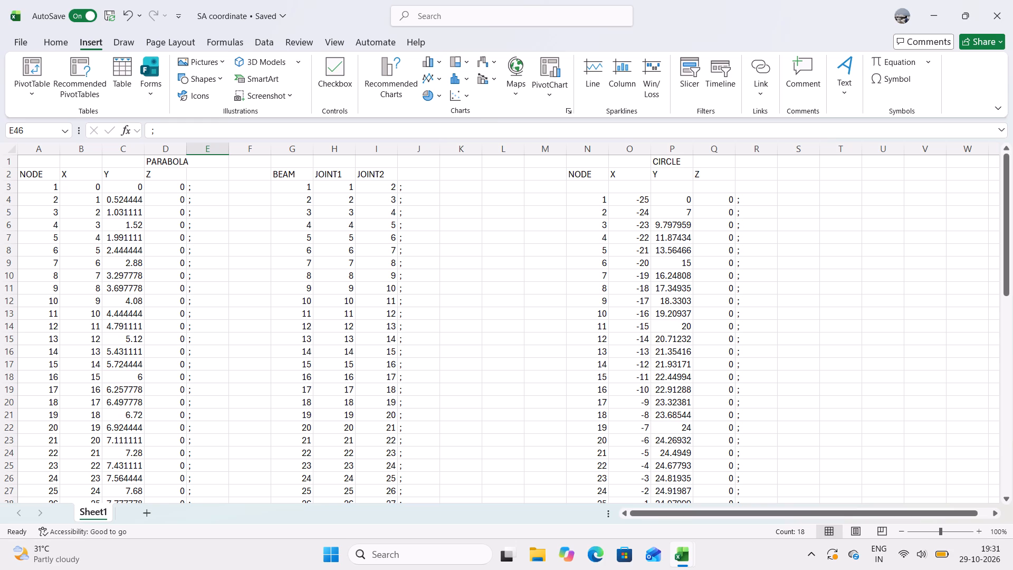
{"action": "scroll", "coordinate": [407, 286], "scroll_direction": "up", "scroll_amount": 2}
{"action": "scroll", "coordinate": [407, 290], "scroll_direction": "down", "scroll_amount": 13}
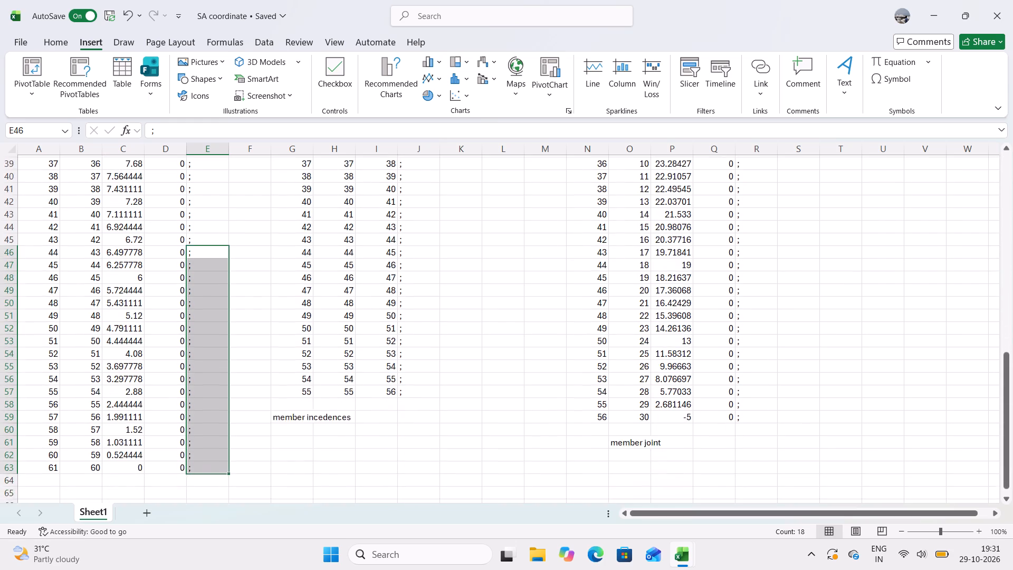
{"action": "left_click", "coordinate": [439, 421]}
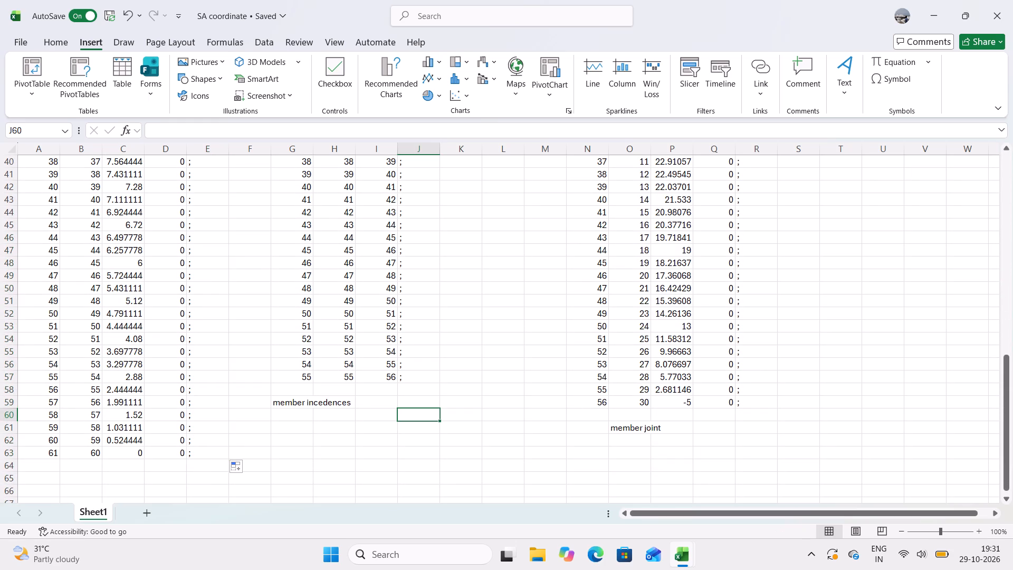
Move the "member incedences" label from G59 to H66, clearing the original cells.
{"action": "left_click", "coordinate": [297, 404]}
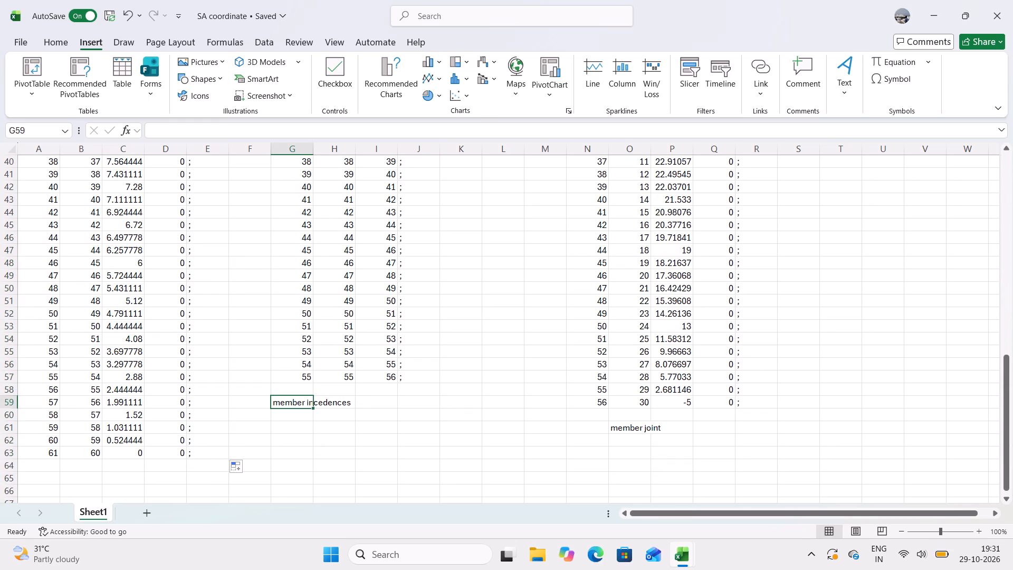
{"action": "left_click_drag", "start_coordinate": [300, 404], "coordinate": [320, 403]}
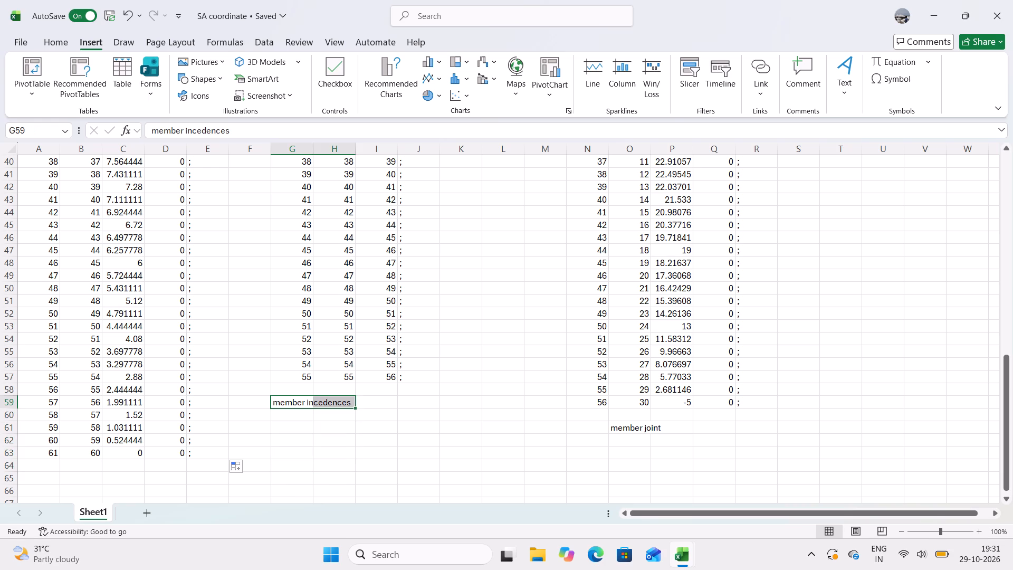
{"action": "key", "text": "ctrl+c"}
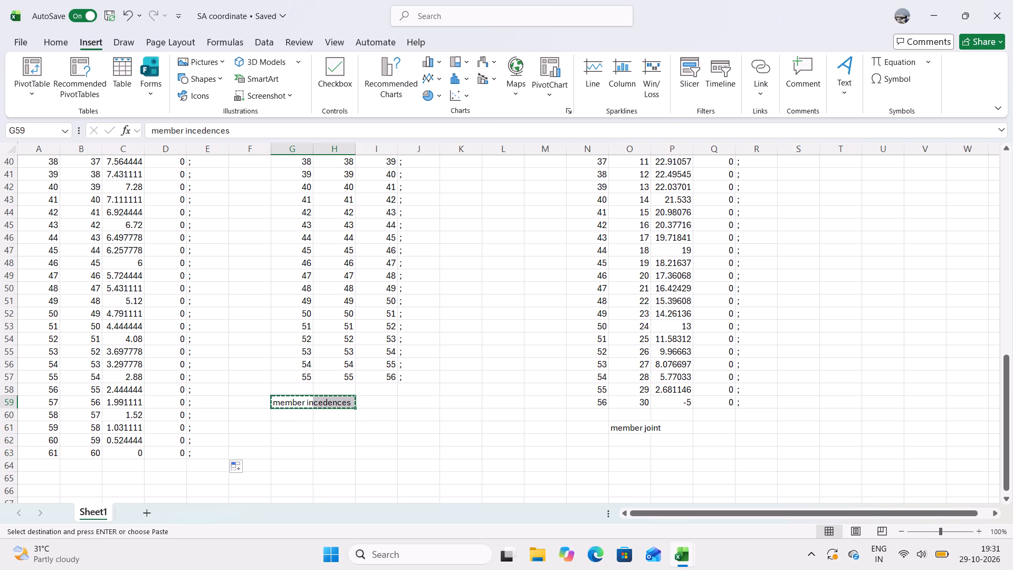
{"action": "left_click", "coordinate": [334, 495]}
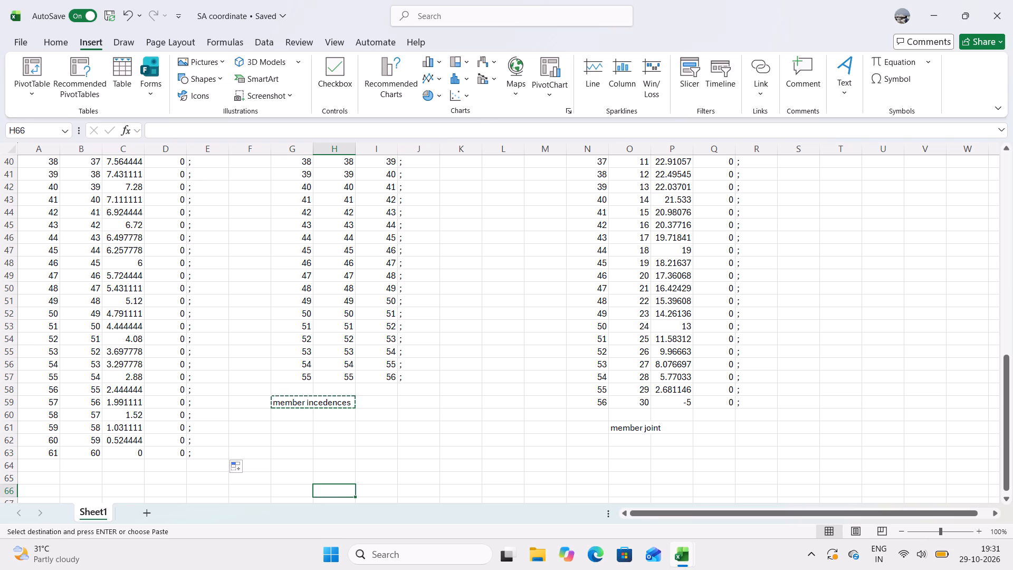
{"action": "key", "text": "ctrl+v"}
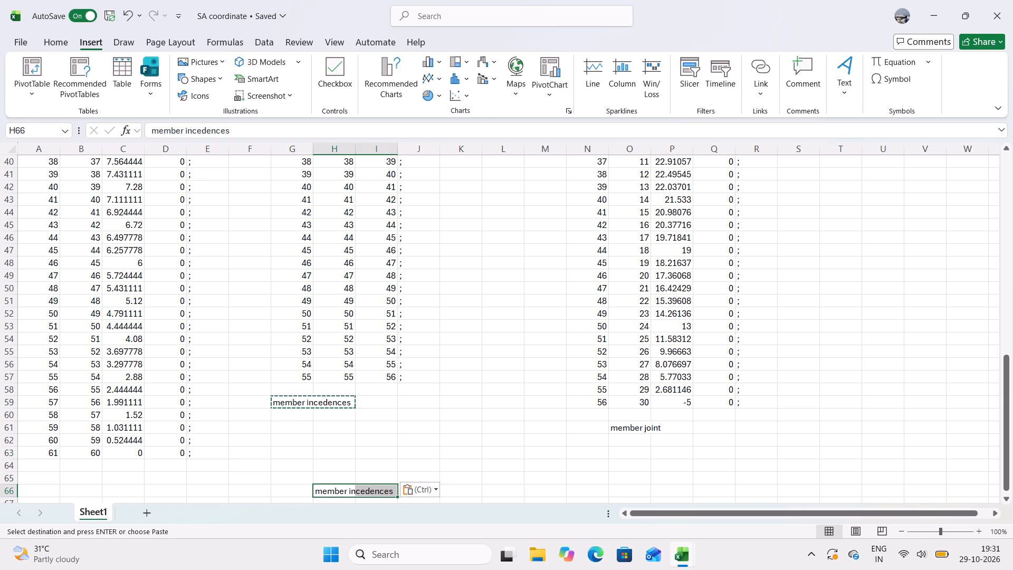
{"action": "left_click", "coordinate": [341, 405]}
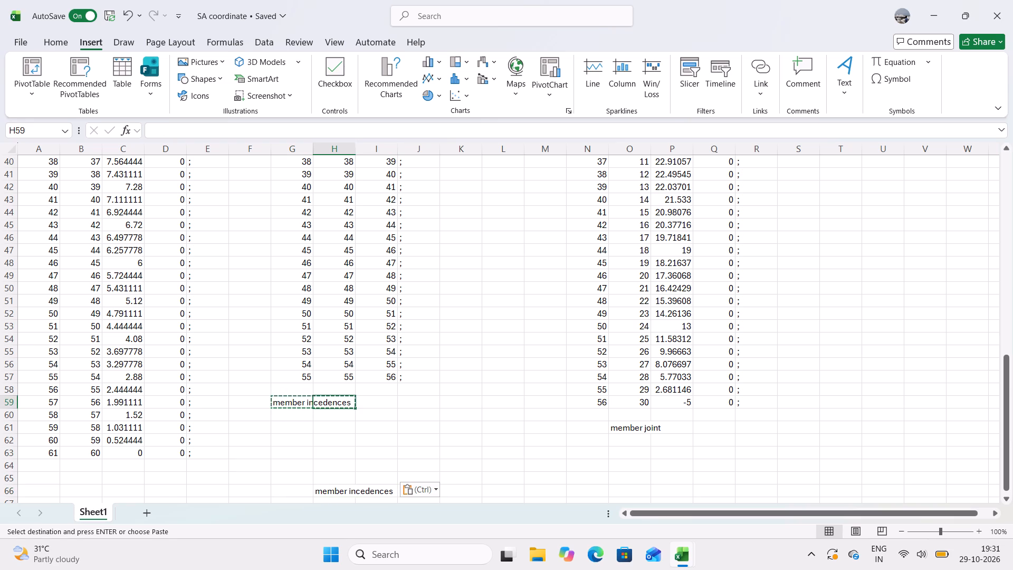
{"action": "left_click_drag", "start_coordinate": [281, 404], "coordinate": [334, 404]}
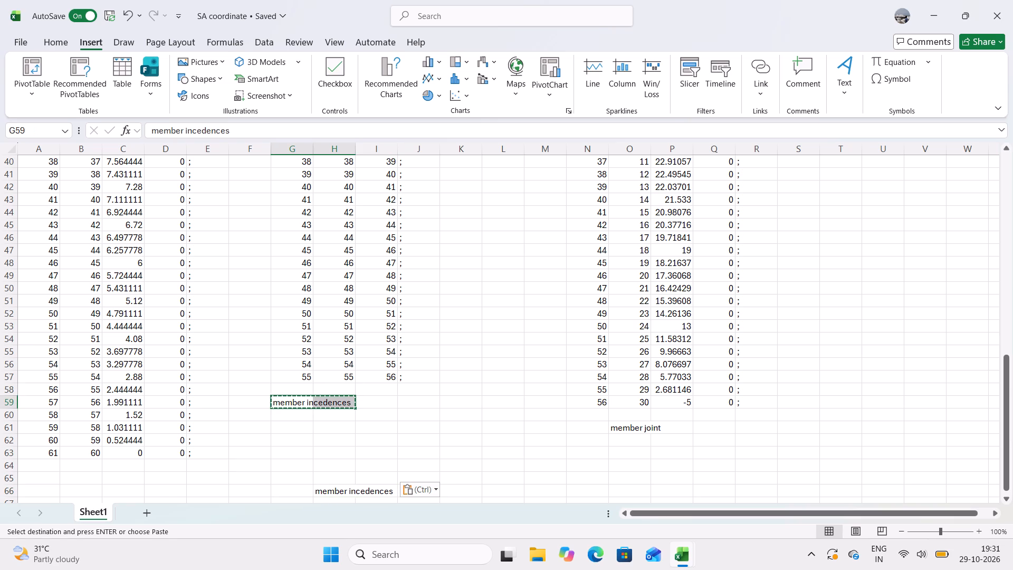
{"action": "key", "text": "Delete"}
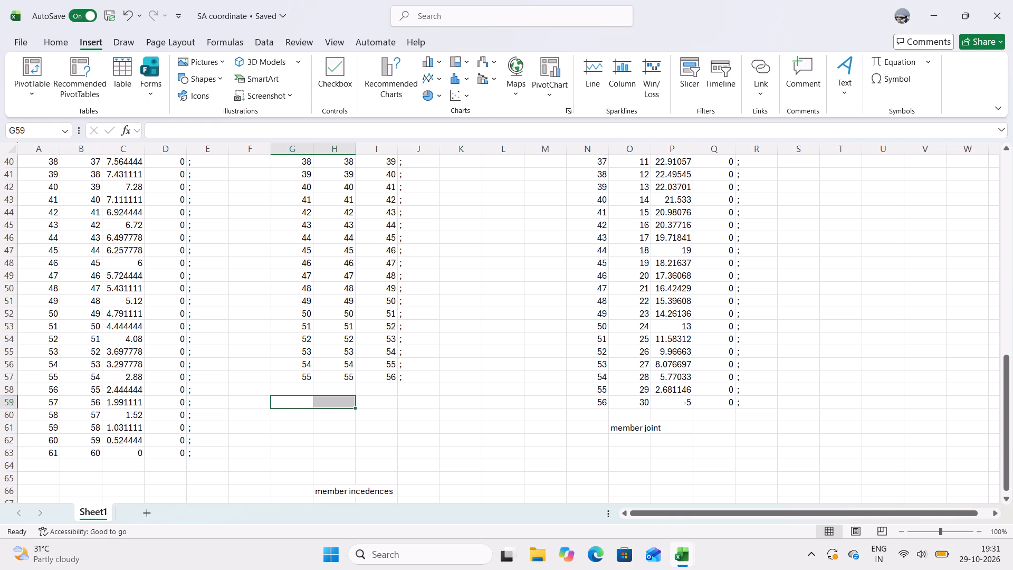
{"action": "left_click", "coordinate": [445, 421]}
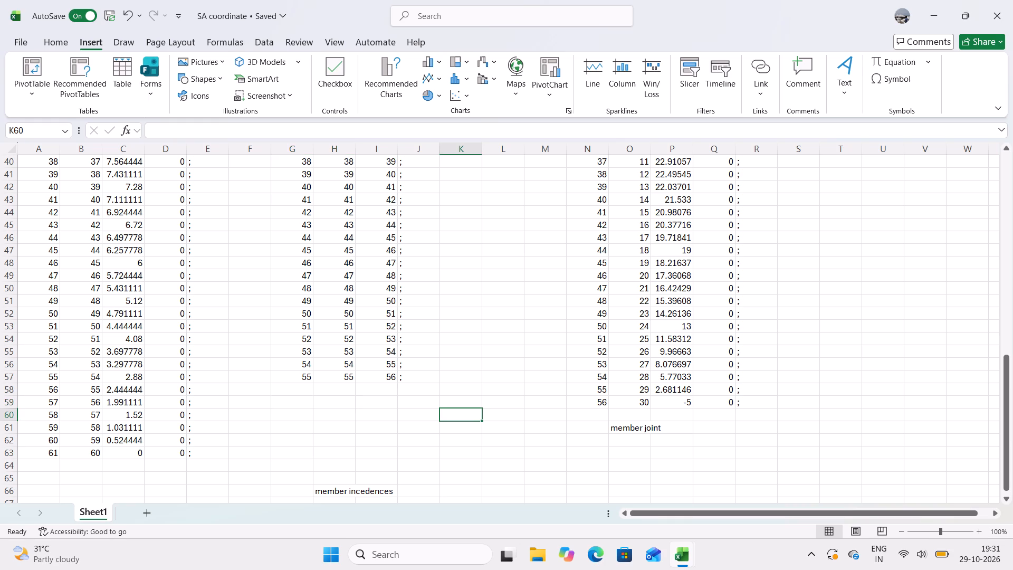
Extend the BEAM, JOINT1 and JOINT2 columns from G52:I53 down to beam 60, joints 60 and 61, in row 62.
{"action": "left_click", "coordinate": [308, 314]}
{"action": "left_click_drag", "start_coordinate": [308, 315], "coordinate": [351, 333]}
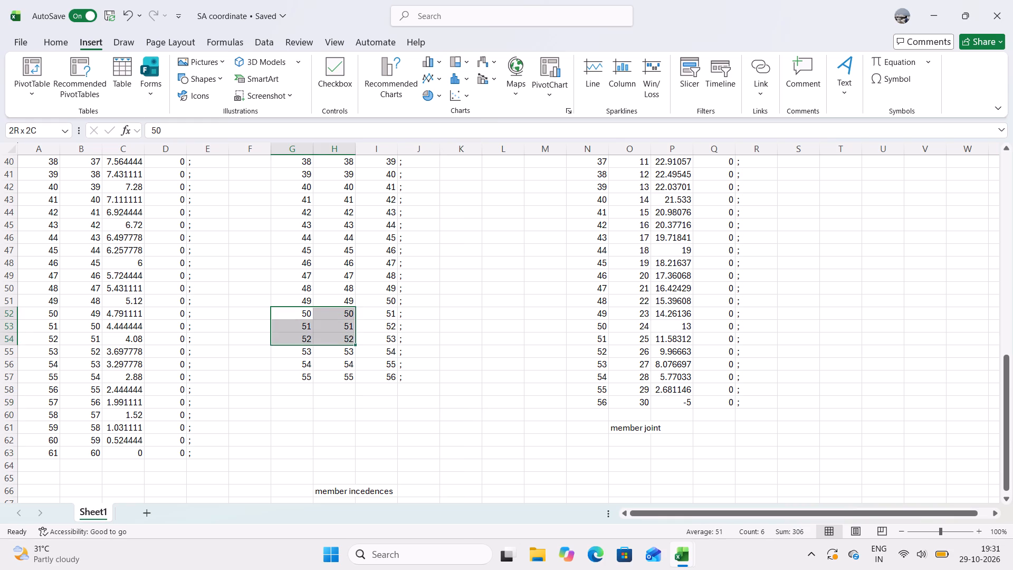
{"action": "left_click_drag", "start_coordinate": [351, 333], "coordinate": [378, 330]}
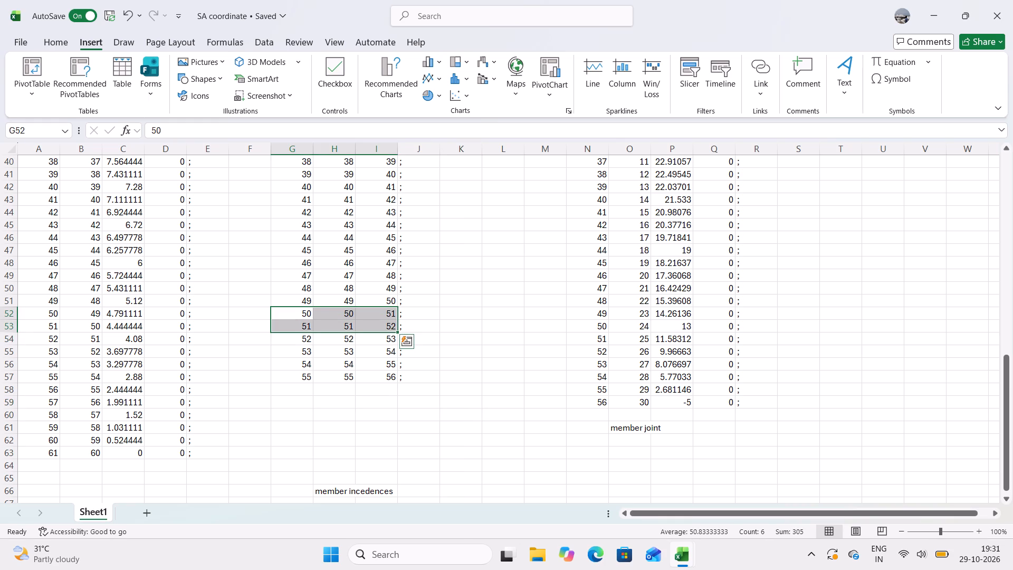
{"action": "left_click_drag", "start_coordinate": [396, 329], "coordinate": [404, 356]}
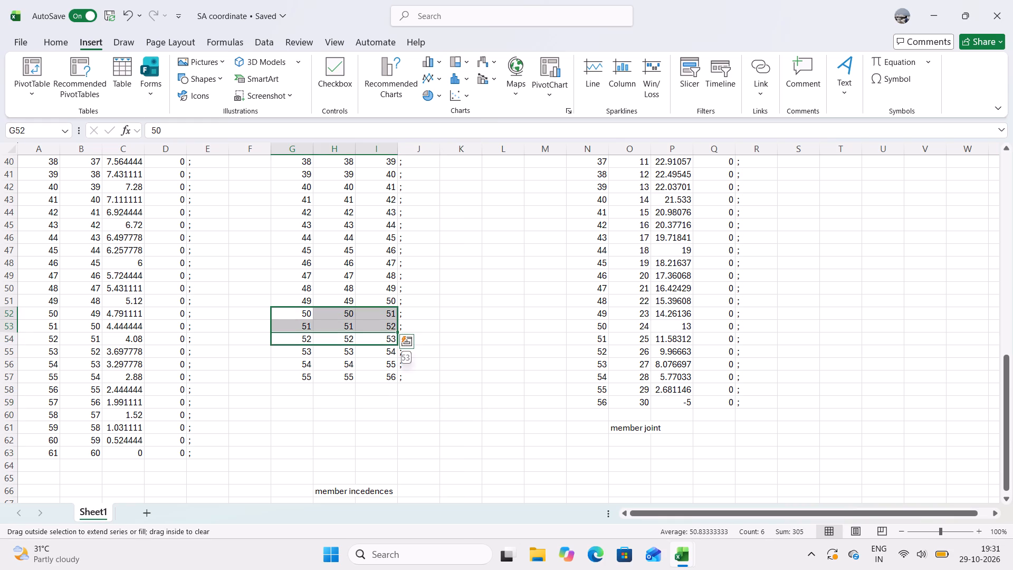
{"action": "left_click_drag", "start_coordinate": [404, 356], "coordinate": [405, 430]}
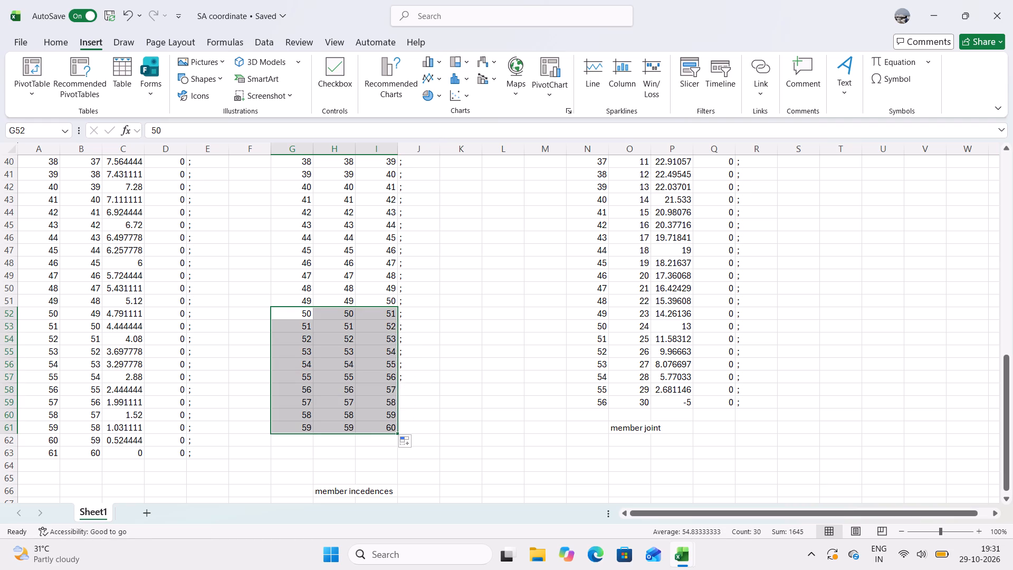
{"action": "left_click_drag", "start_coordinate": [396, 432], "coordinate": [400, 441]}
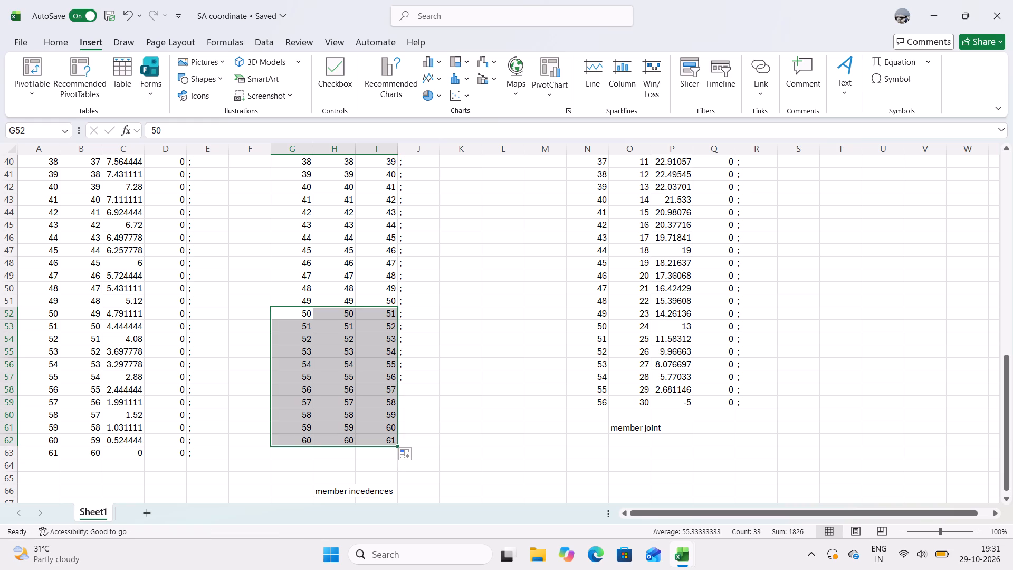
Fill the semicolon separators beside the beam table from J54 down to J62.
{"action": "left_click", "coordinate": [411, 421]}
{"action": "left_click", "coordinate": [412, 343]}
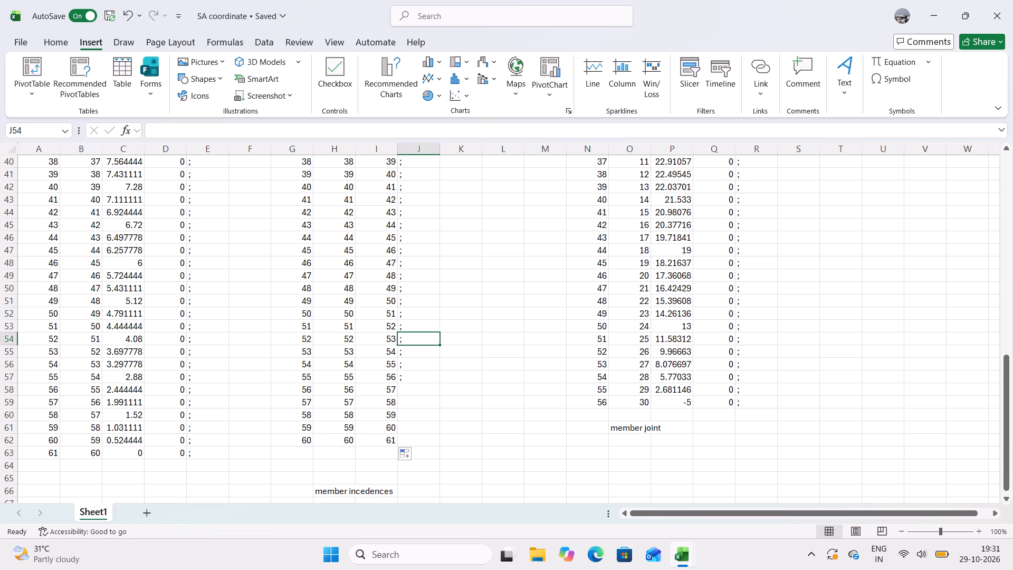
{"action": "left_click_drag", "start_coordinate": [439, 343], "coordinate": [438, 439]}
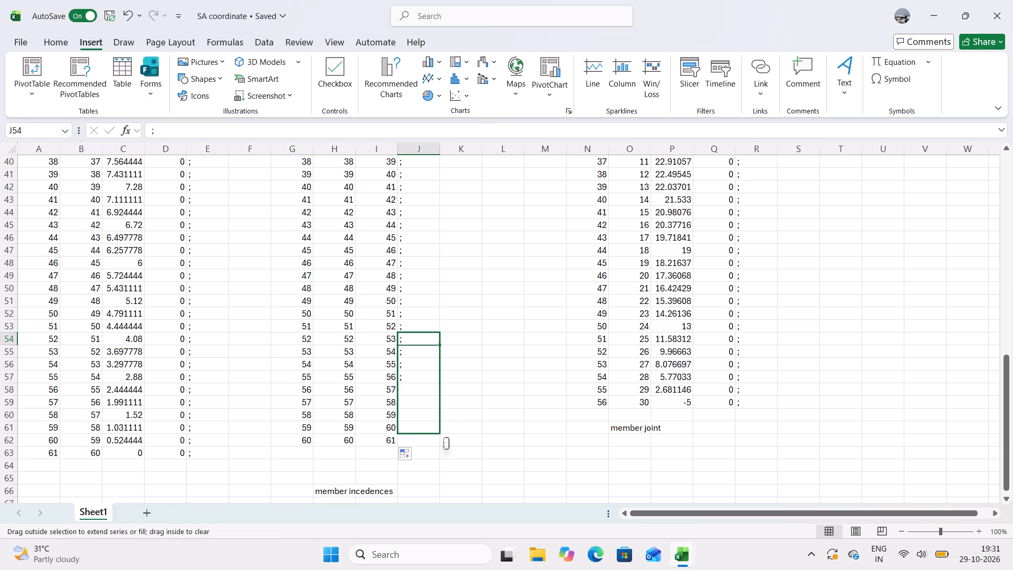
{"action": "left_click_drag", "start_coordinate": [438, 439], "coordinate": [439, 443]}
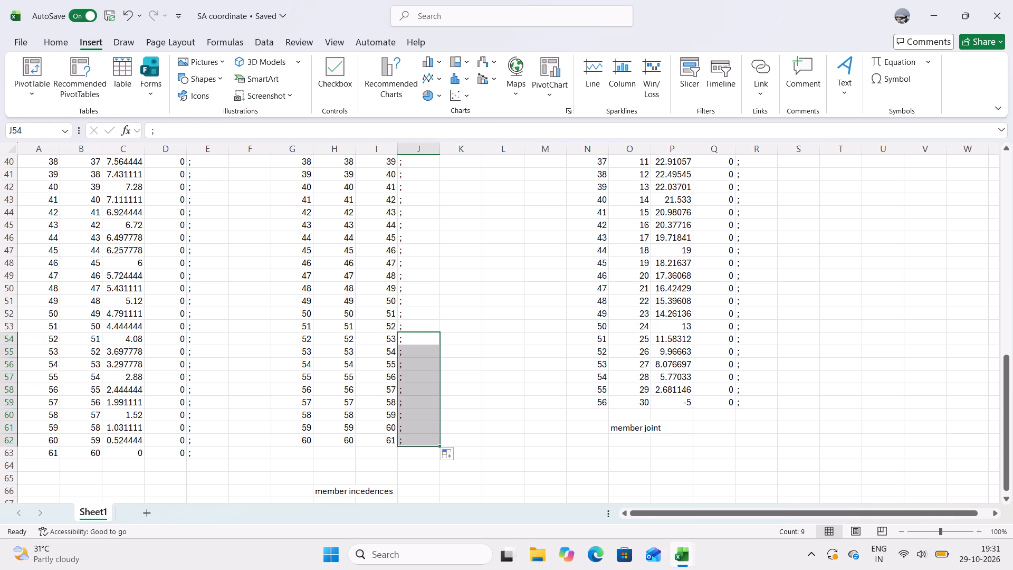
{"action": "left_click", "coordinate": [508, 328]}
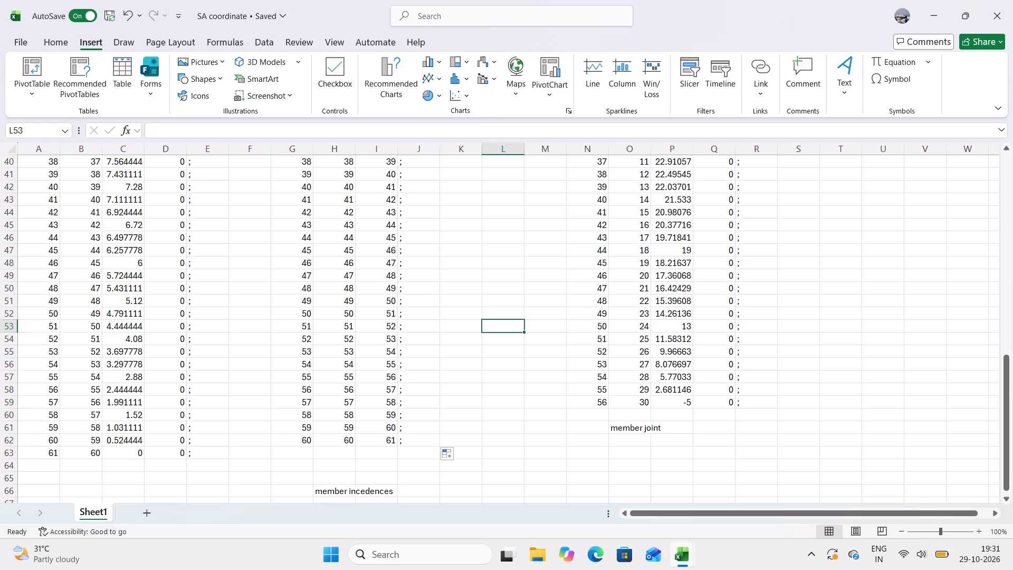
Minimize the SA coordinate workbook and close the group sd Sieve Analysis 2 workbook.
{"action": "scroll", "coordinate": [508, 328], "scroll_direction": "up", "scroll_amount": 3}
{"action": "scroll", "coordinate": [512, 346], "scroll_direction": "down", "scroll_amount": 5}
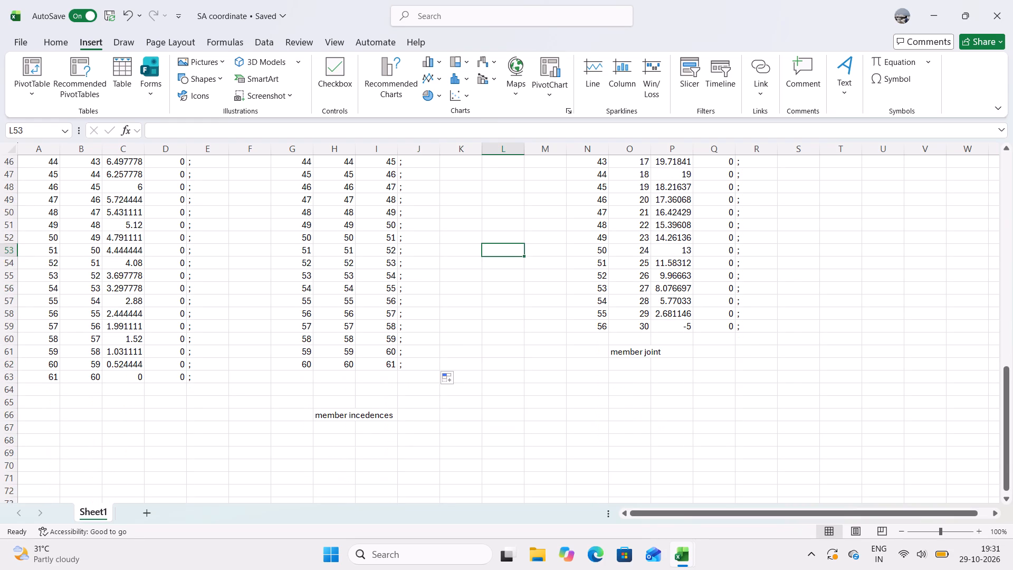
{"action": "scroll", "coordinate": [512, 346], "scroll_direction": "up", "scroll_amount": 15}
{"action": "scroll", "coordinate": [512, 346], "scroll_direction": "up", "scroll_amount": 6}
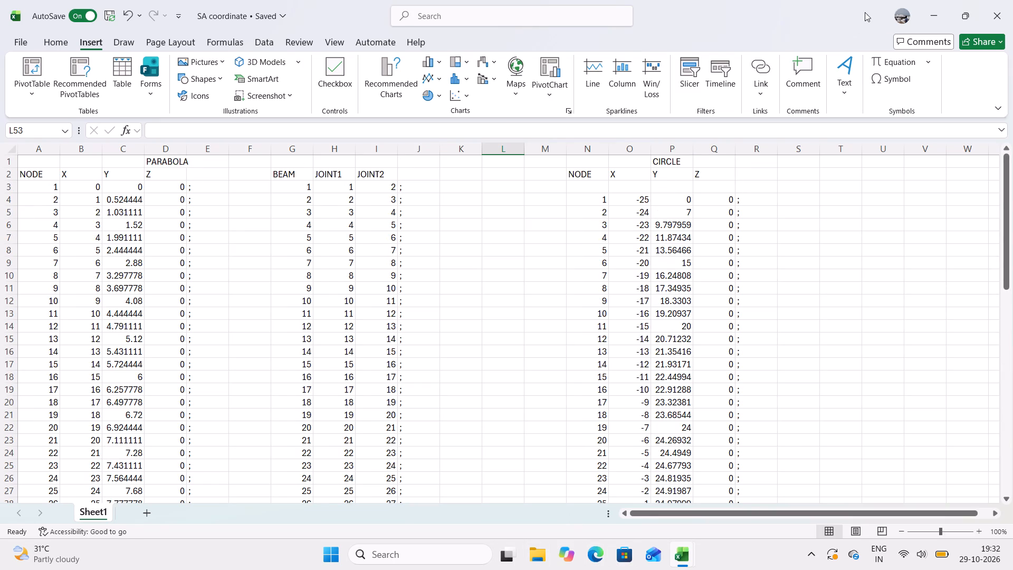
{"action": "left_click", "coordinate": [930, 8]}
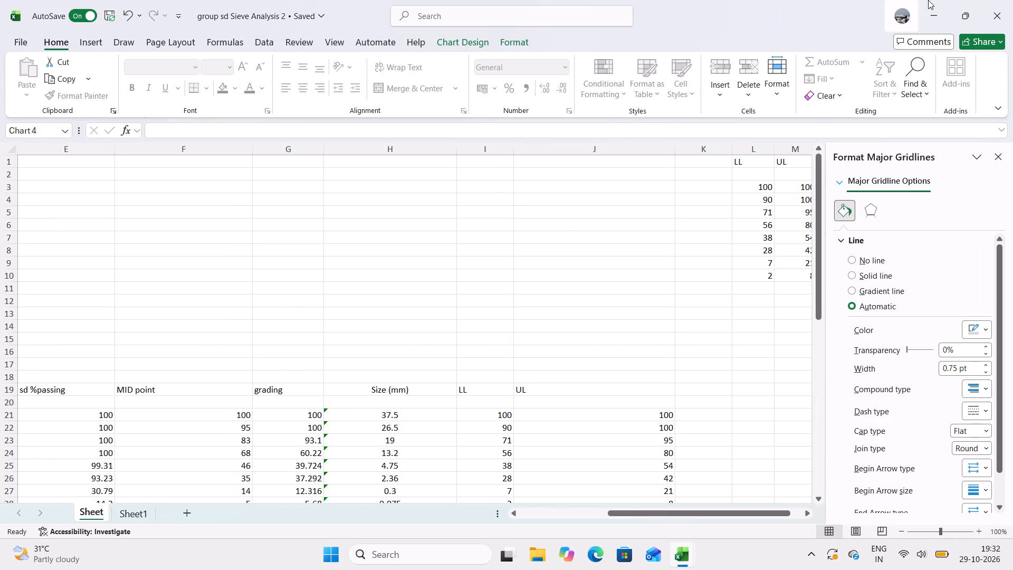
{"action": "left_click", "coordinate": [1009, 12]}
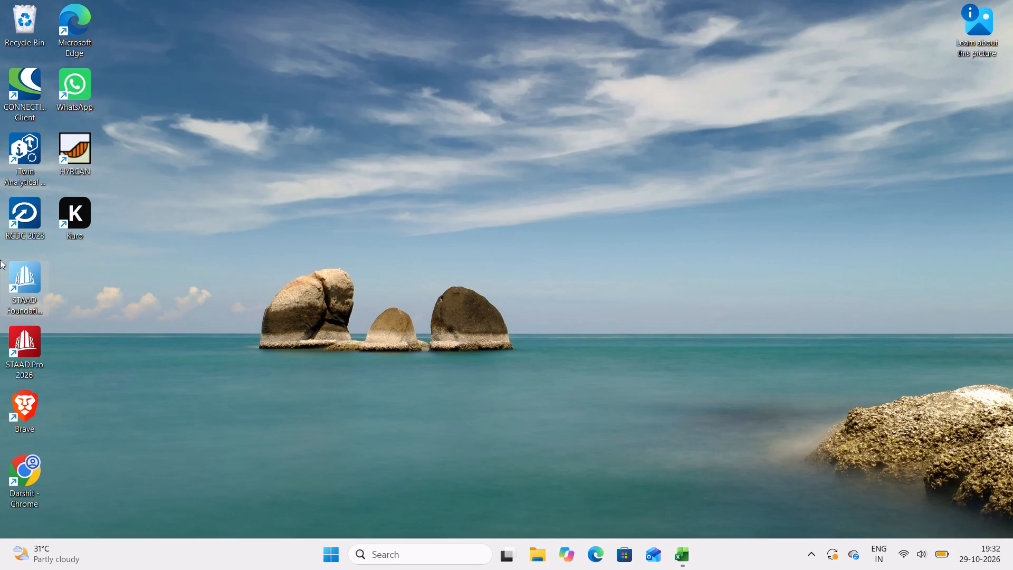
Launch STAAD.Pro 2026 with the selected licenses and close the CONNECTION Client welcome screen and window.
{"action": "left_click", "coordinate": [28, 339]}
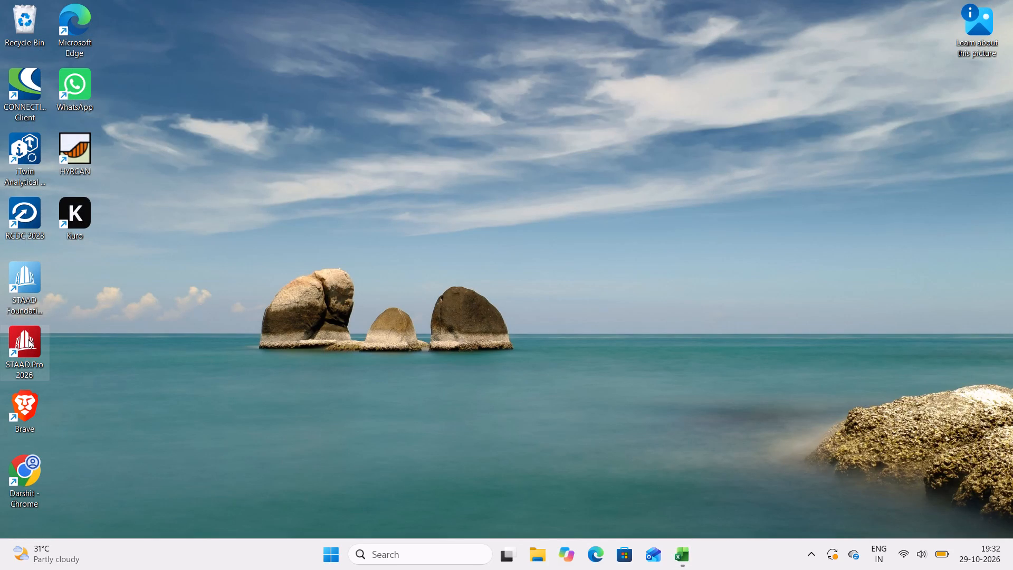
{"action": "double_click", "coordinate": [28, 339]}
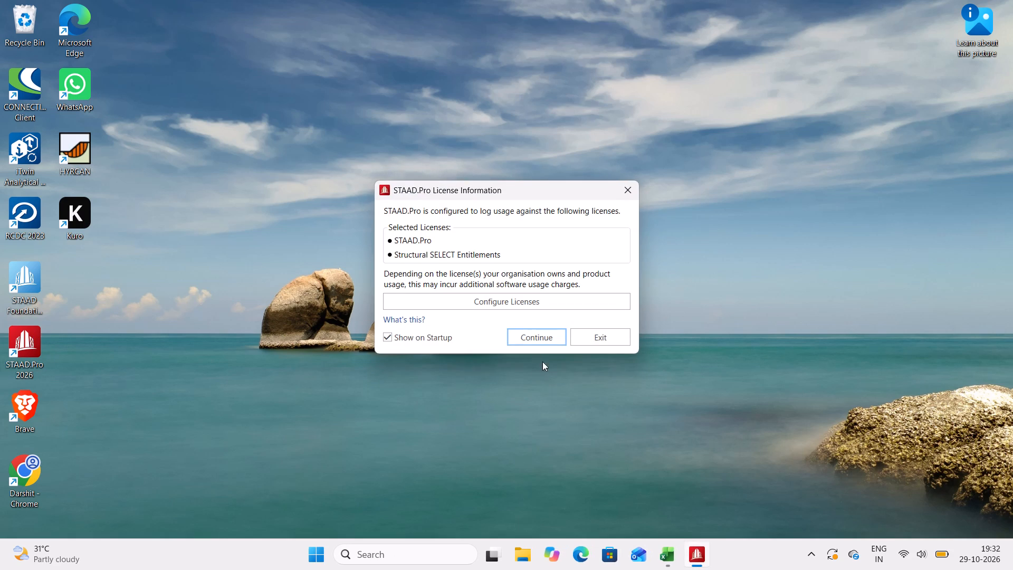
{"action": "left_click", "coordinate": [537, 344]}
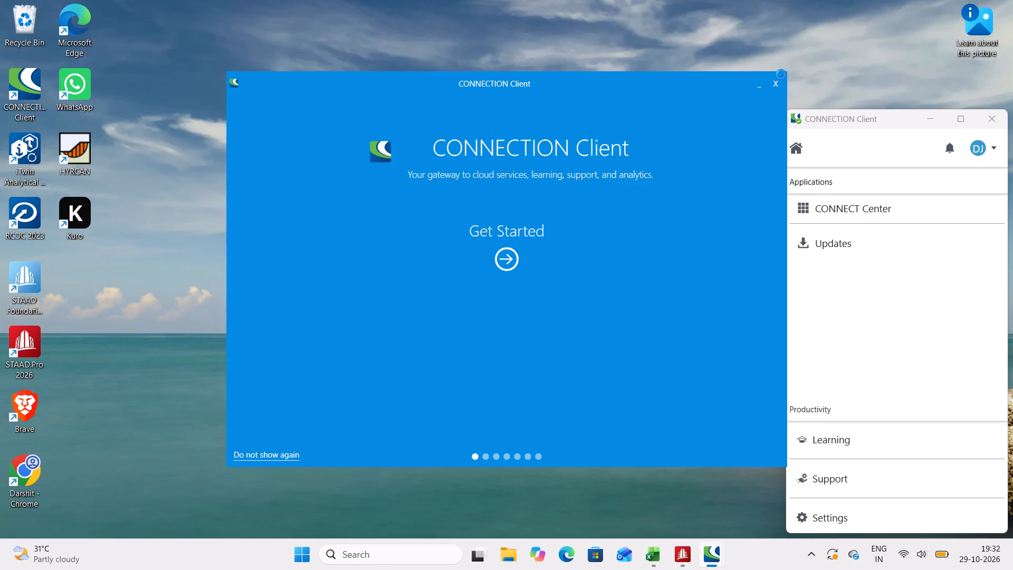
{"action": "left_click", "coordinate": [780, 80]}
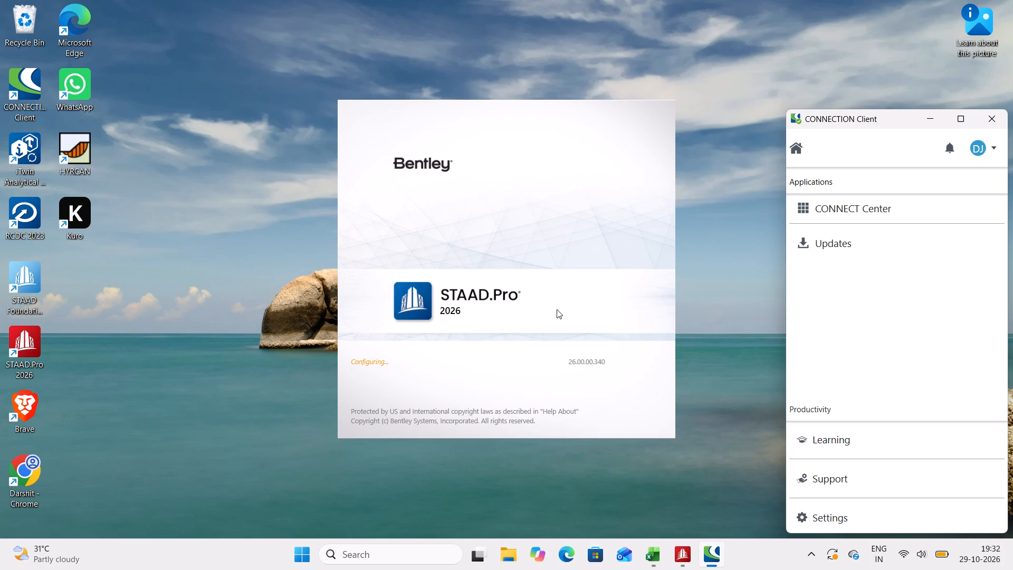
{"action": "left_click", "coordinate": [988, 122]}
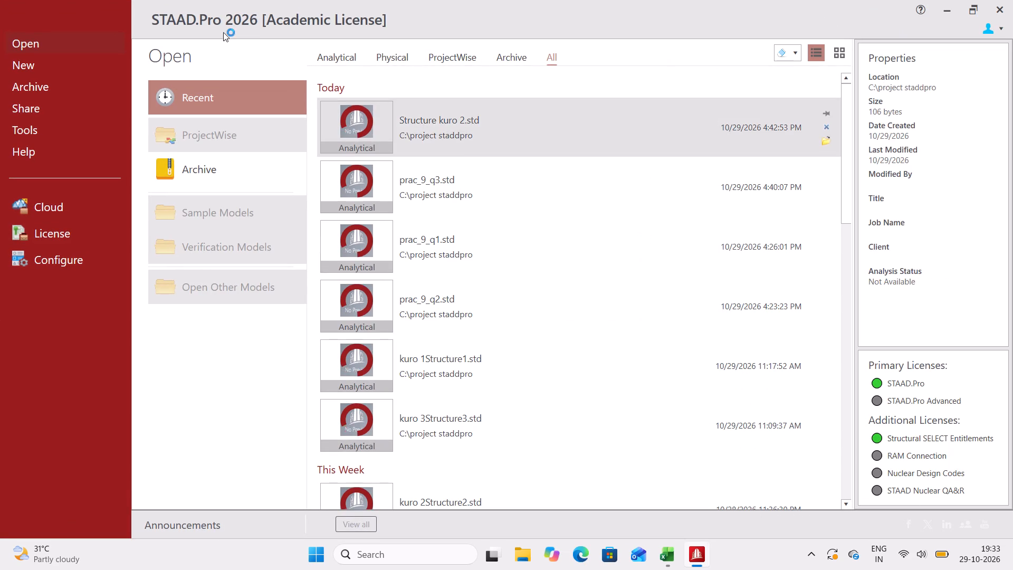
Start a new model and try to create it under the file name "kuro Structure1", without overwriting any existing file.
{"action": "left_click", "coordinate": [54, 70]}
{"action": "left_click", "coordinate": [58, 57]}
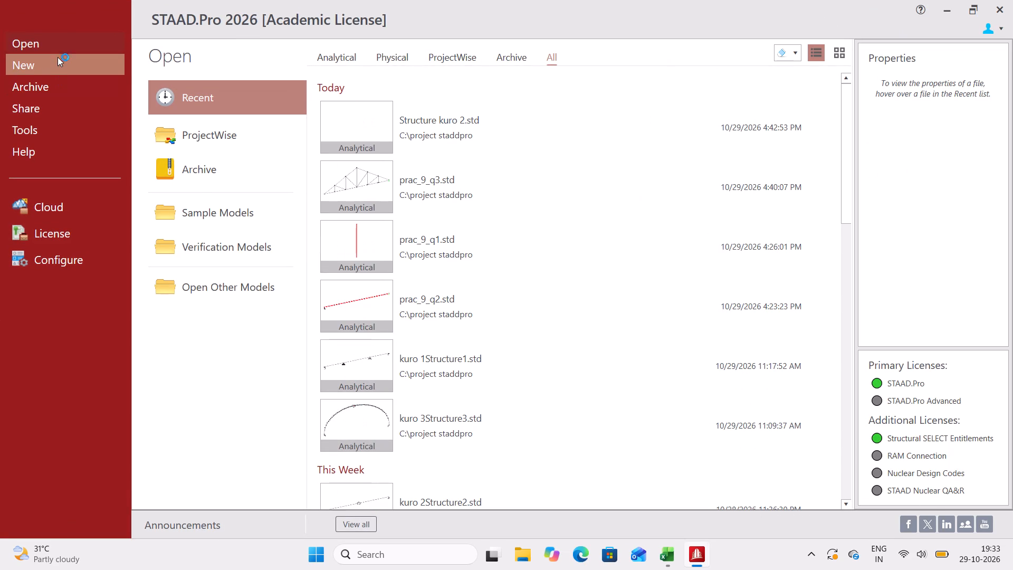
{"action": "left_click", "coordinate": [437, 118]}
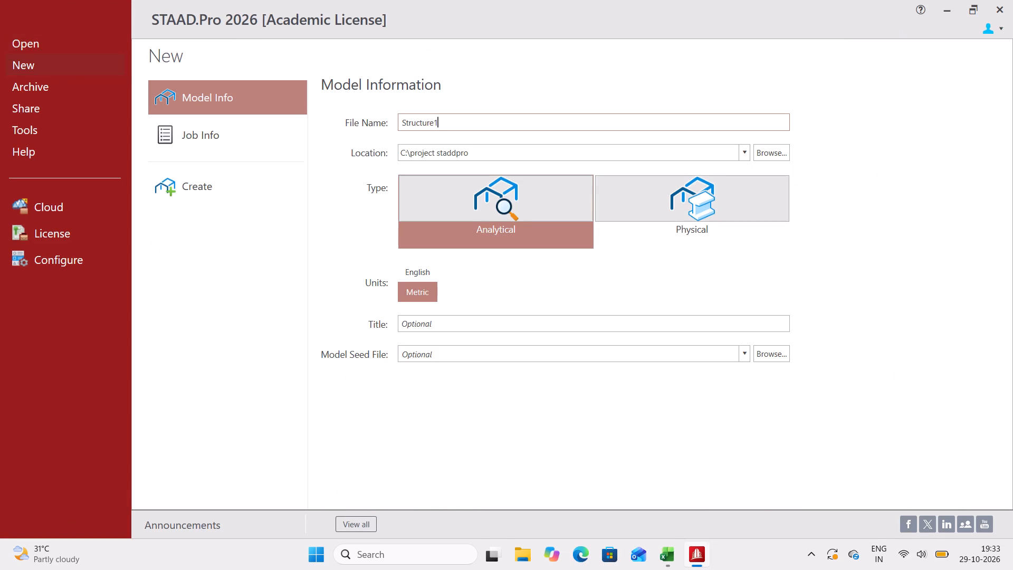
{"action": "left_click", "coordinate": [408, 116]}
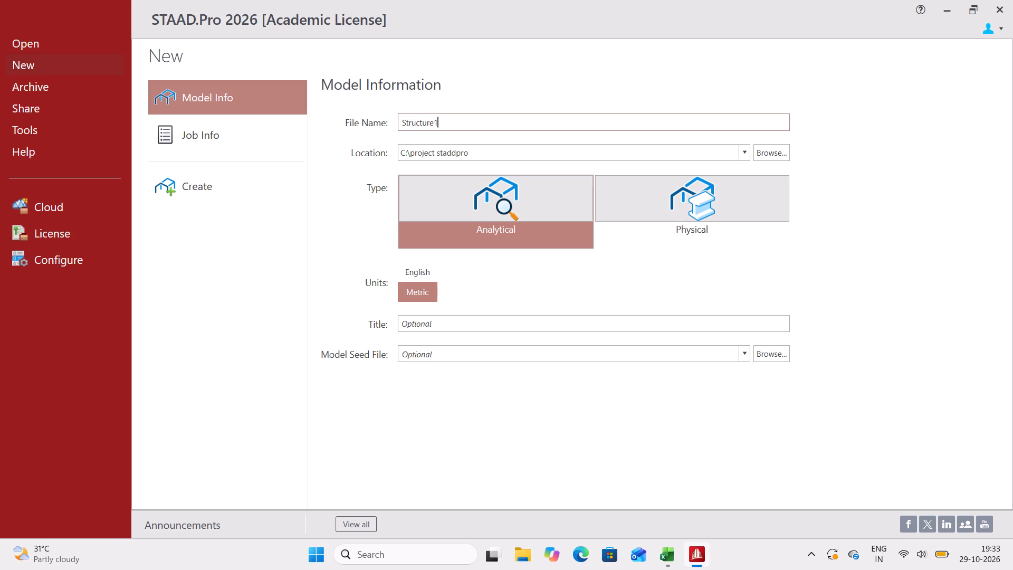
{"action": "left_click", "coordinate": [404, 122]}
{"action": "key", "text": "Left"}
{"action": "type", "text": "kuro"}
{"action": "key", "text": "space"}
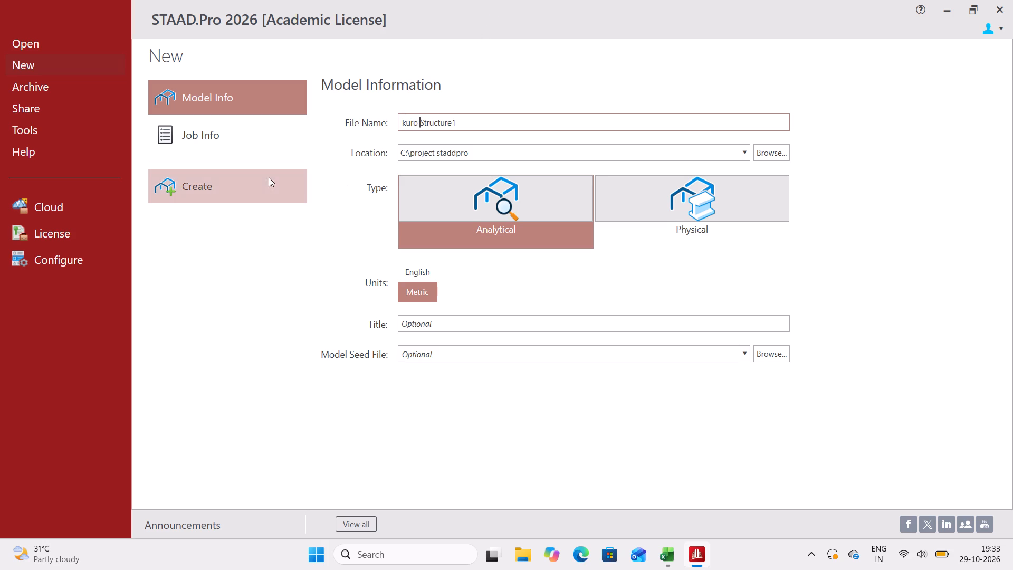
{"action": "left_click", "coordinate": [253, 186]}
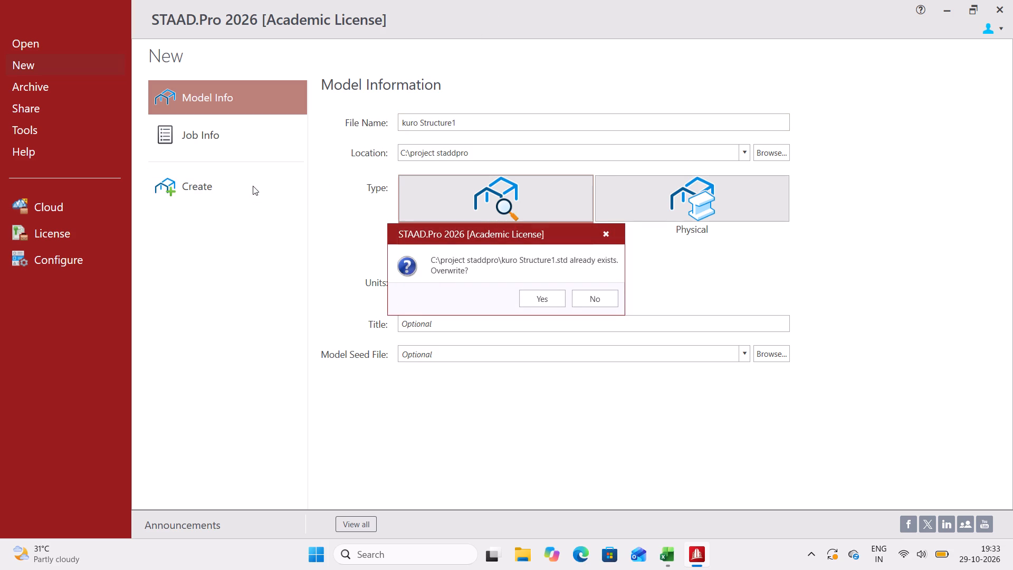
{"action": "left_click", "coordinate": [610, 232]}
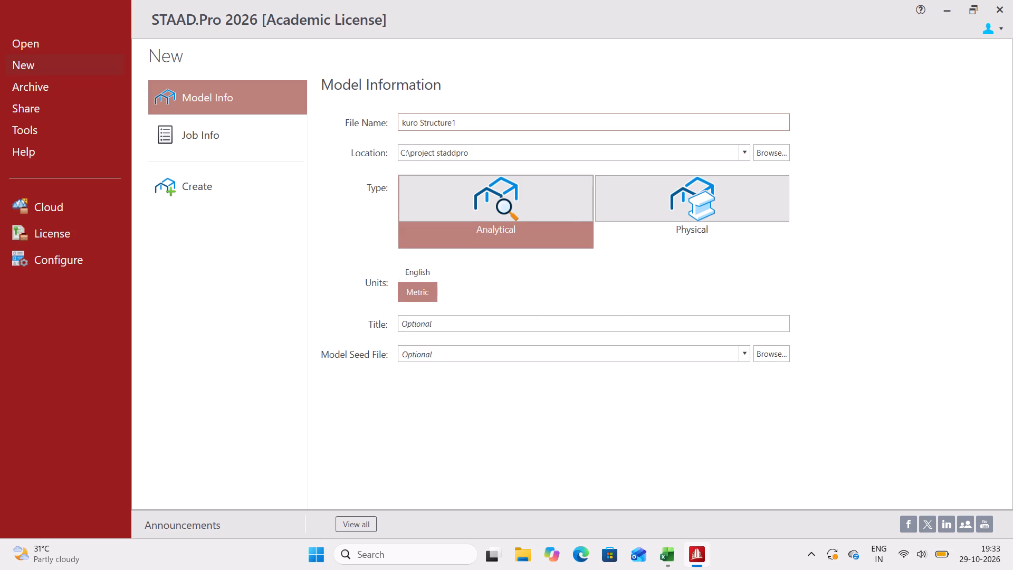
Extend the new model's file name to "kuro Structure1 1" and create the model.
{"action": "left_click", "coordinate": [461, 121]}
{"action": "key", "text": "space"}
{"action": "type", "text": "1"}
{"action": "left_click", "coordinate": [246, 187]}
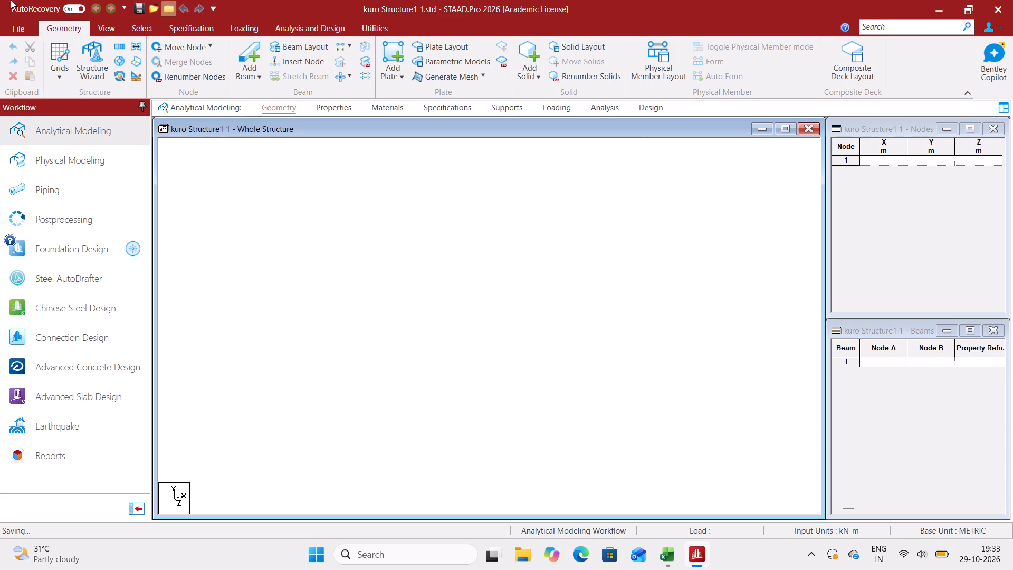
Open the model's command file in the editor and insert a blank line after INPUT WIDTH 79.
{"action": "left_click", "coordinate": [395, 30]}
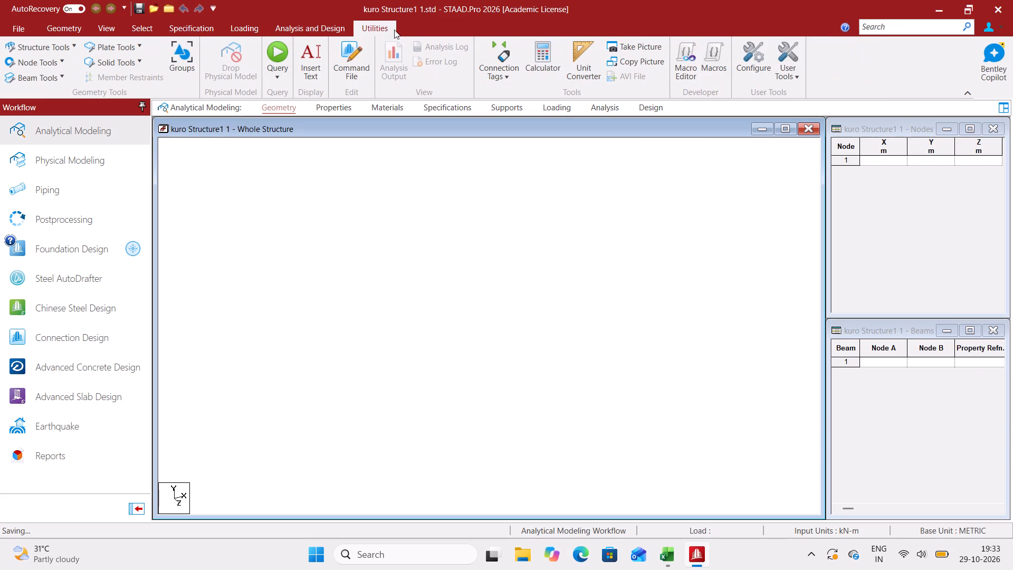
{"action": "left_click", "coordinate": [363, 59]}
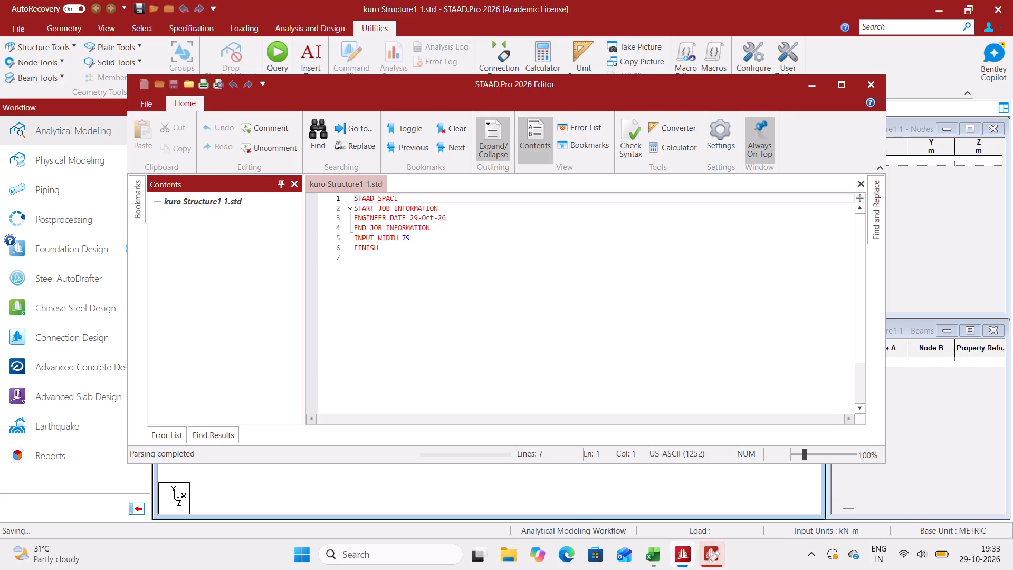
{"action": "left_click", "coordinate": [416, 239]}
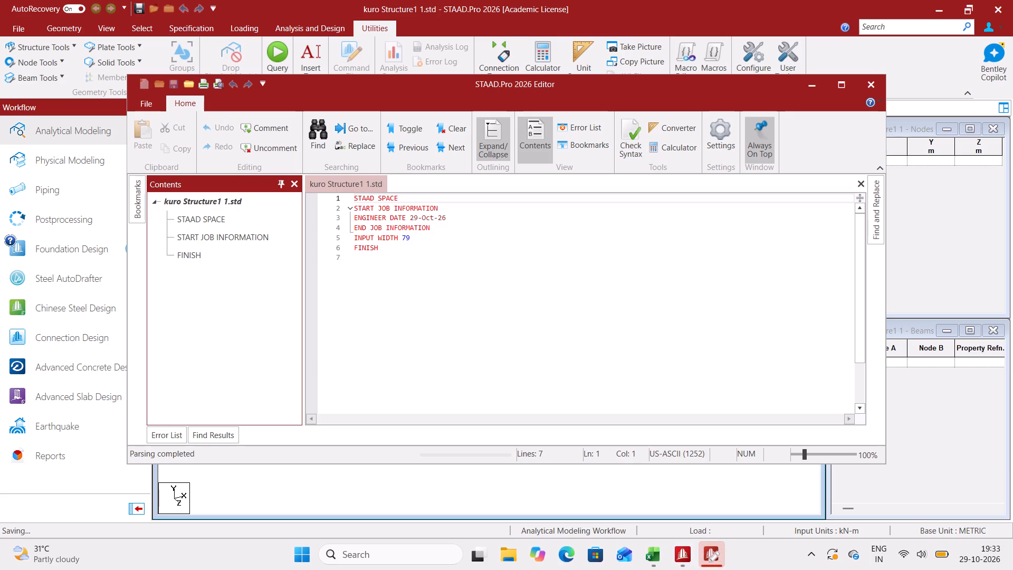
{"action": "key", "text": "Return"}
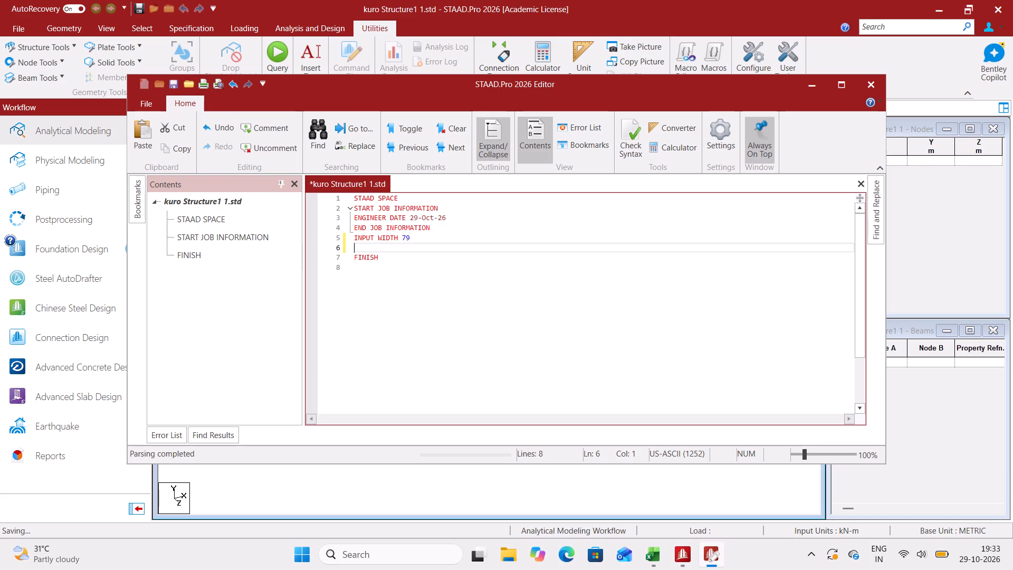